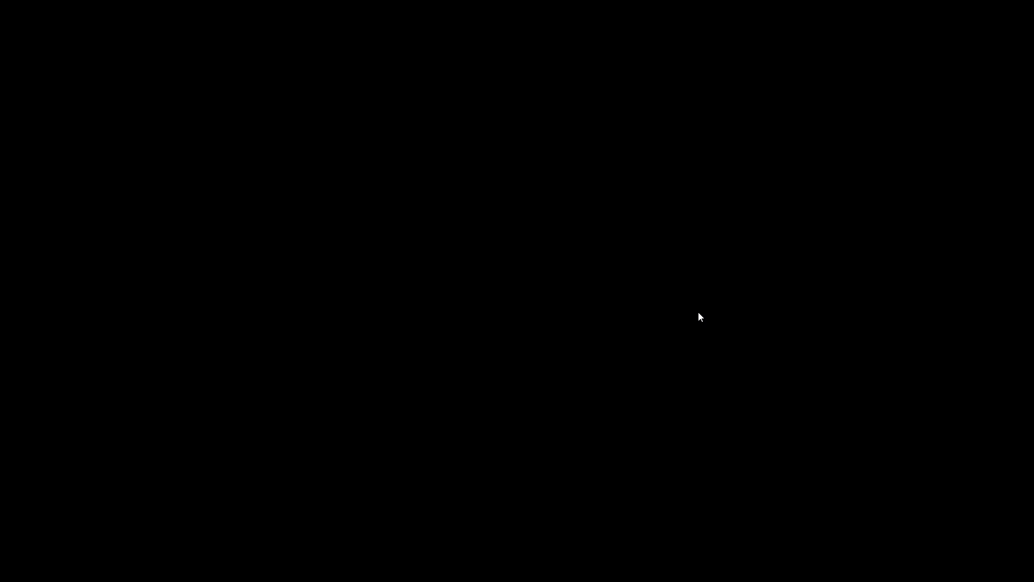
# Play the opening scenes of the 1031 project in the full-screen preview, pausing on the om intro, and return to the timeline.
pyautogui.press('space')
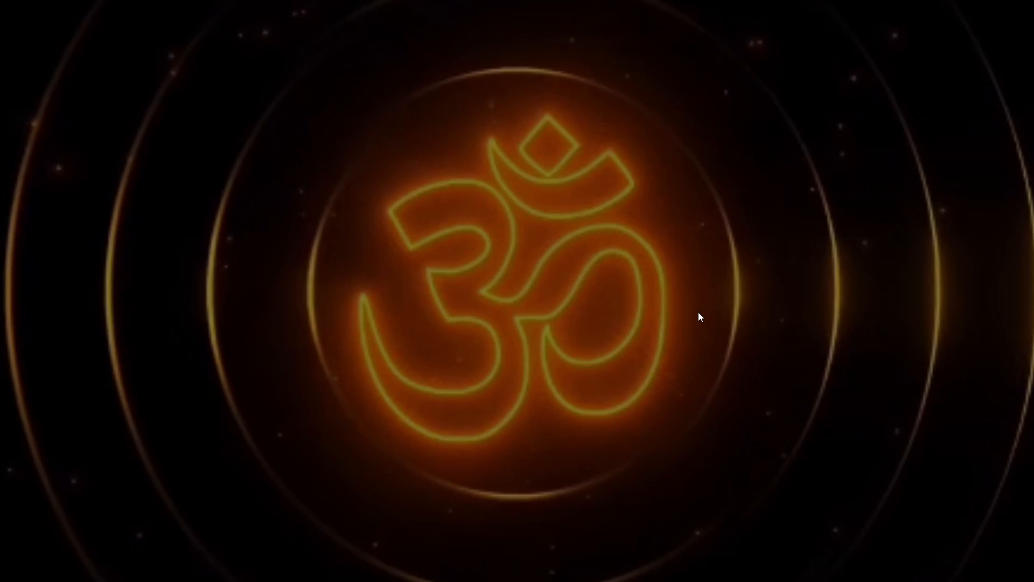
pyautogui.press('space')
pyautogui.press('space')
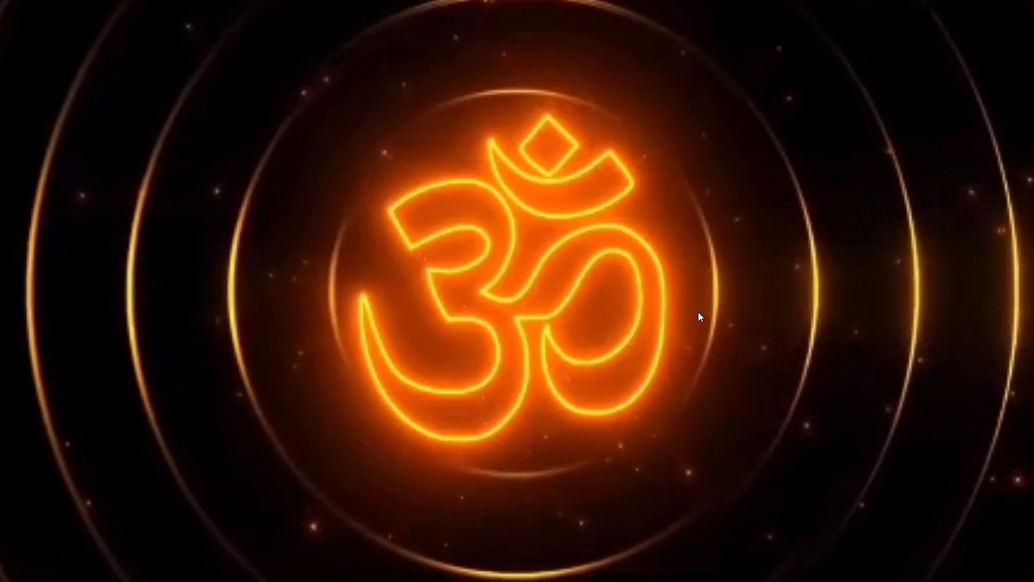
pyautogui.hotkey('ctrl', 'F3')
pyautogui.hotkey('ctrl', 'F3')
pyautogui.hotkey('ctrl', 'F3')
pyautogui.hotkey('ctrl', 'F3')
pyautogui.hotkey('ctrl', 'F3')
pyautogui.hotkey('ctrl', 'F3')
pyautogui.hotkey('ctrl', 'F3')
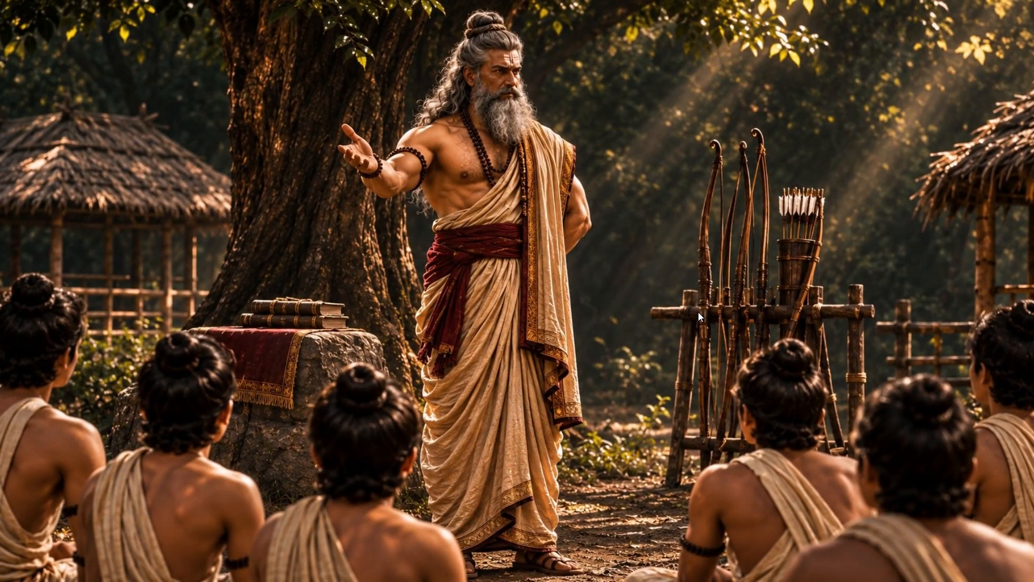
pyautogui.press('F3')
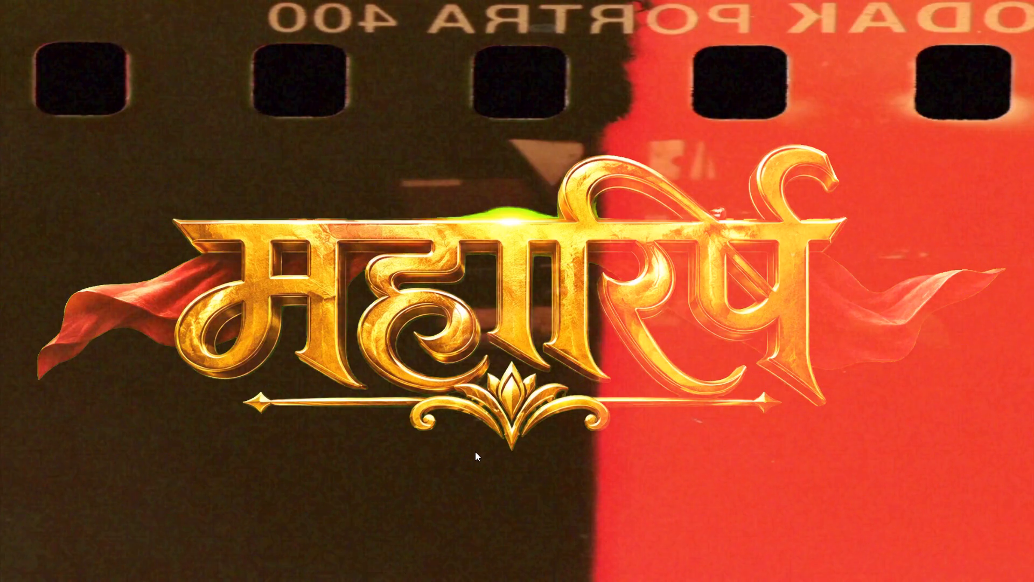
pyautogui.click(514, 433)
pyautogui.click(338, 522)
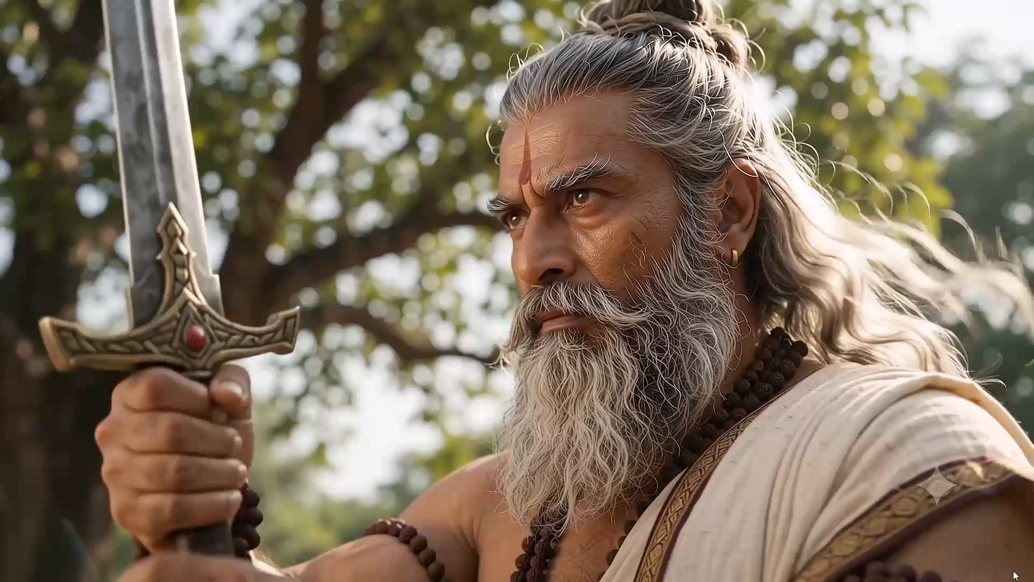
pyautogui.press('F11')
pyautogui.press('F11')
pyautogui.click(596, 498)
pyautogui.click(696, 522)
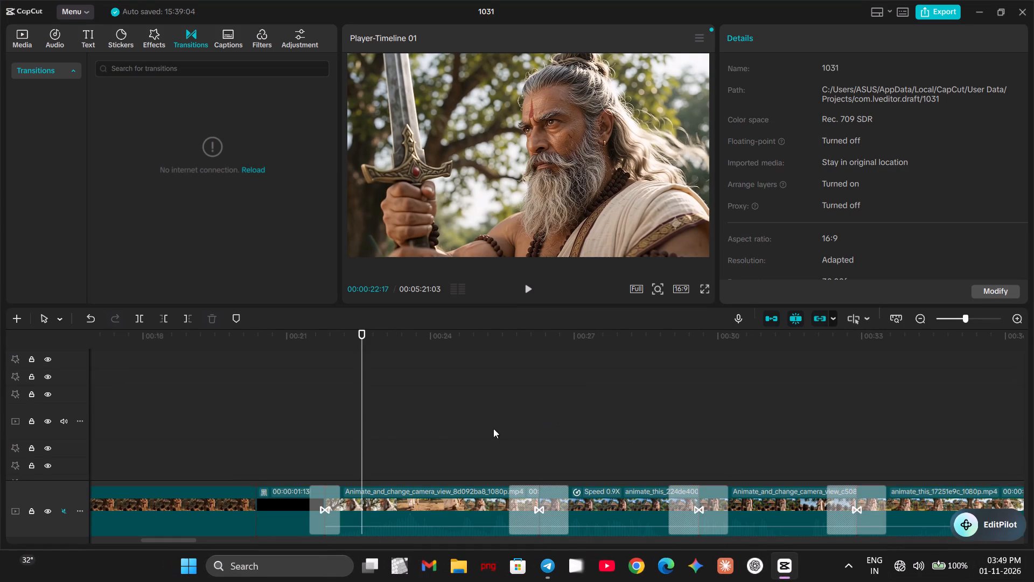
# Scrub the timeline from about 0:22 to 4:49, play the closing character title cards full screen, and return to the timeline.
pyautogui.moveTo(364, 436); pyautogui.dragTo(1033, 581)
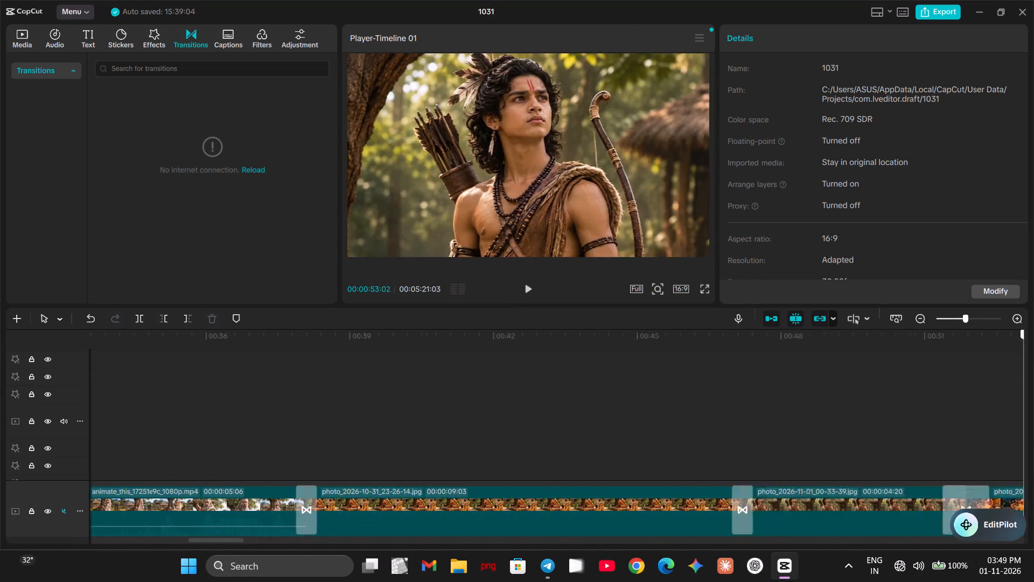
pyautogui.moveTo(1033, 581); pyautogui.dragTo(1033, 573)
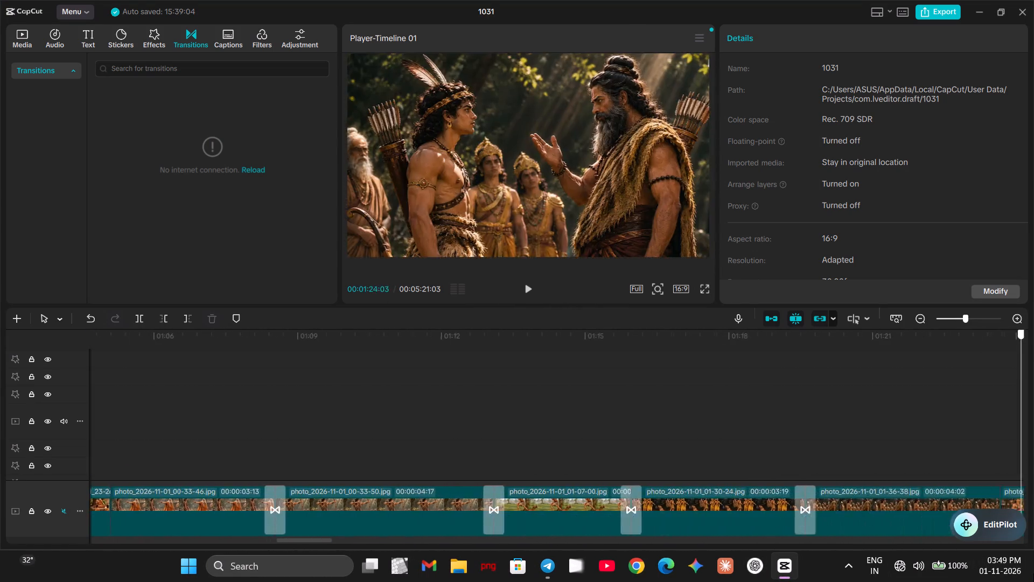
pyautogui.moveTo(1033, 573); pyautogui.dragTo(1030, 573)
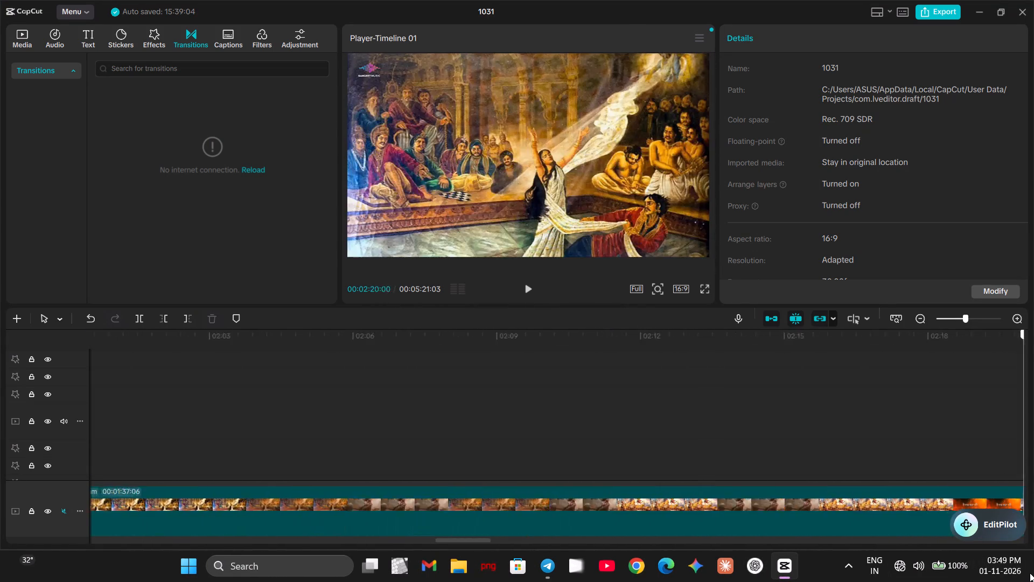
pyautogui.moveTo(1030, 573); pyautogui.dragTo(1025, 574)
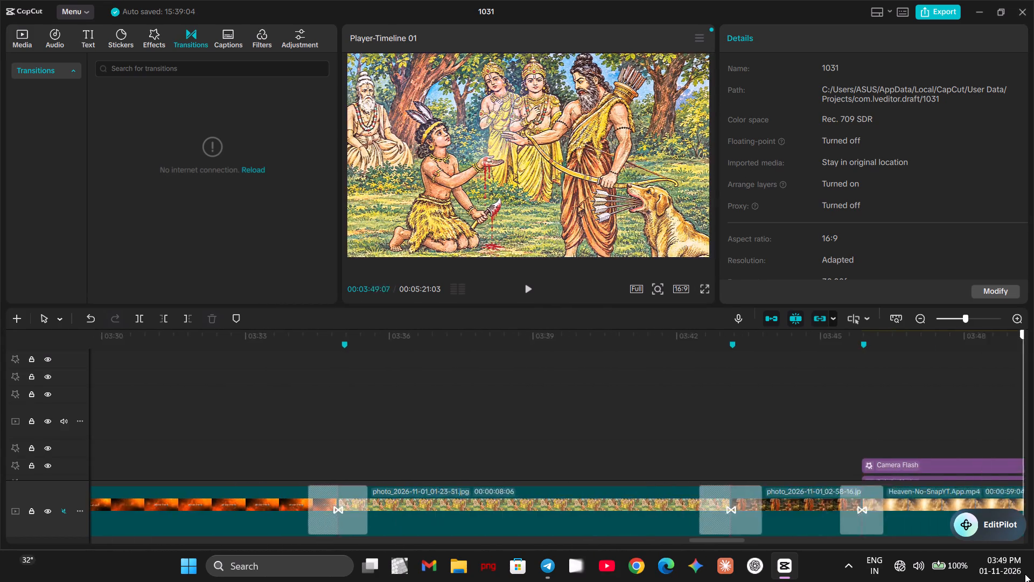
pyautogui.moveTo(1025, 574); pyautogui.dragTo(1033, 581)
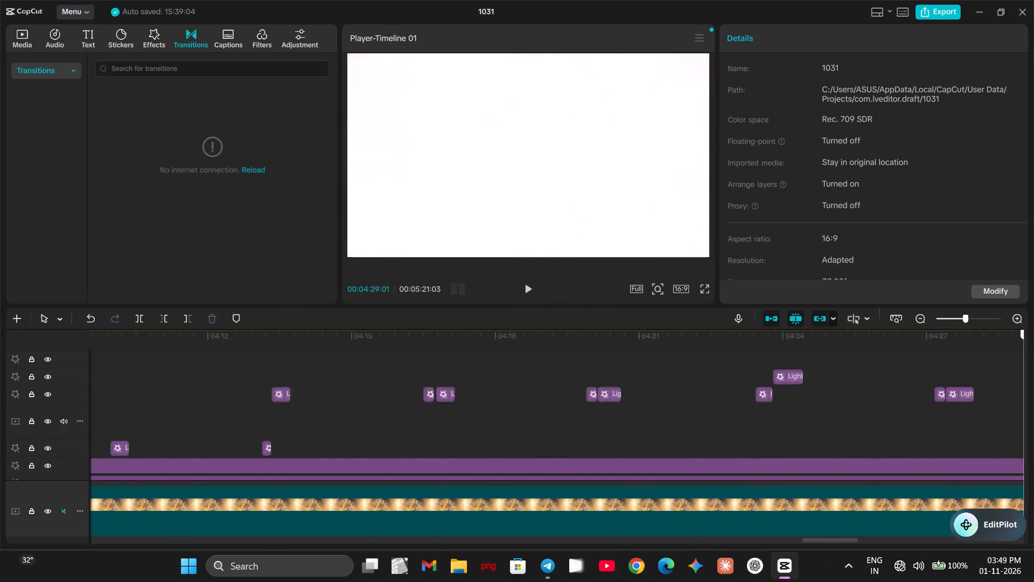
pyautogui.moveTo(1033, 581); pyautogui.dragTo(869, 578)
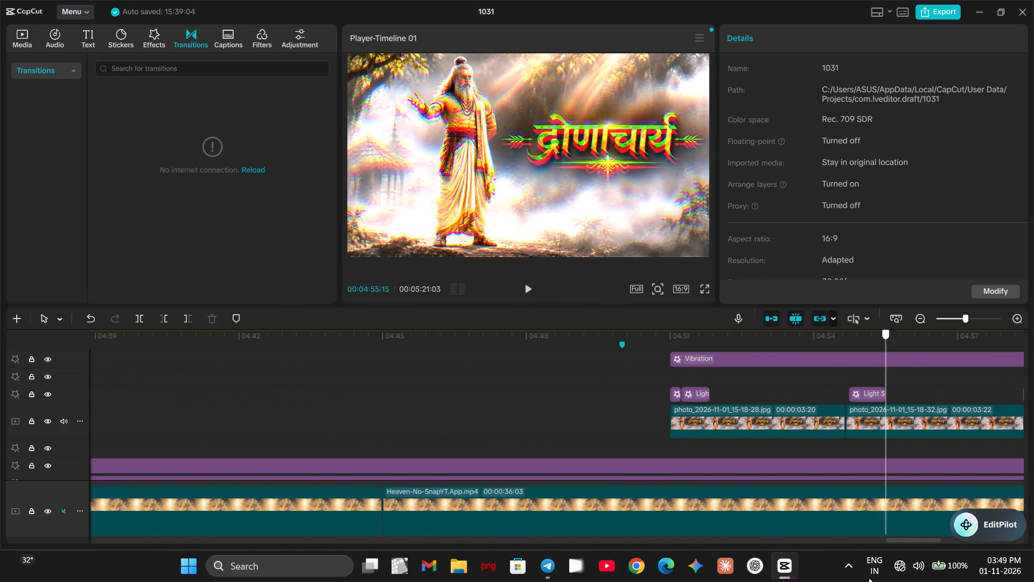
pyautogui.moveTo(869, 578); pyautogui.dragTo(598, 580)
pyautogui.click(705, 290)
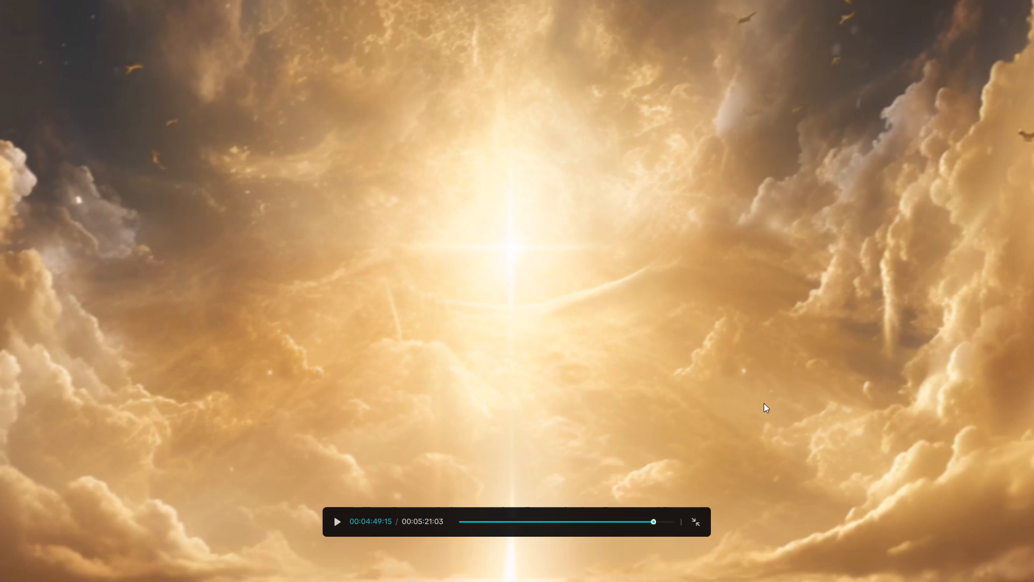
pyautogui.press('space')
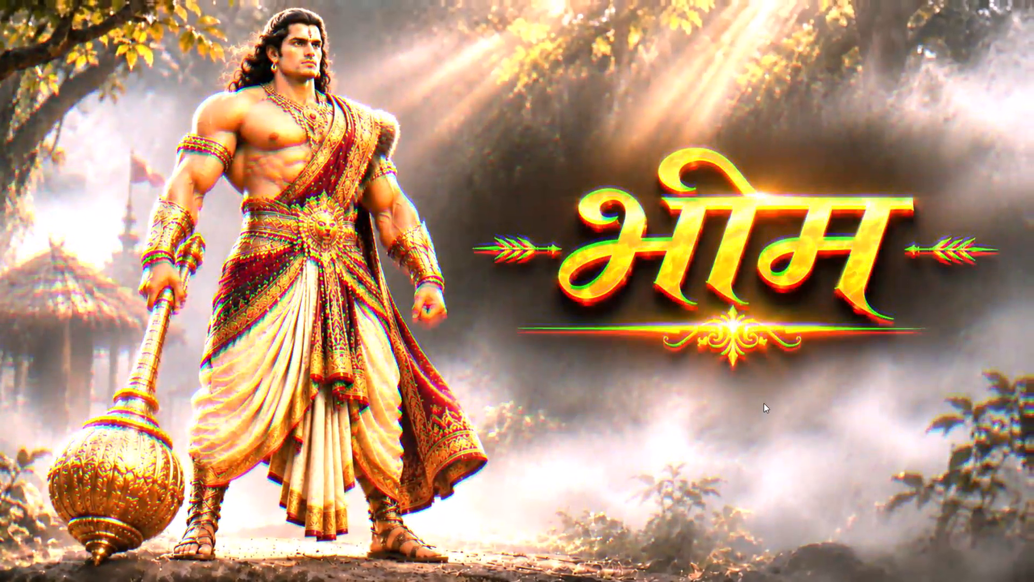
pyautogui.press('space')
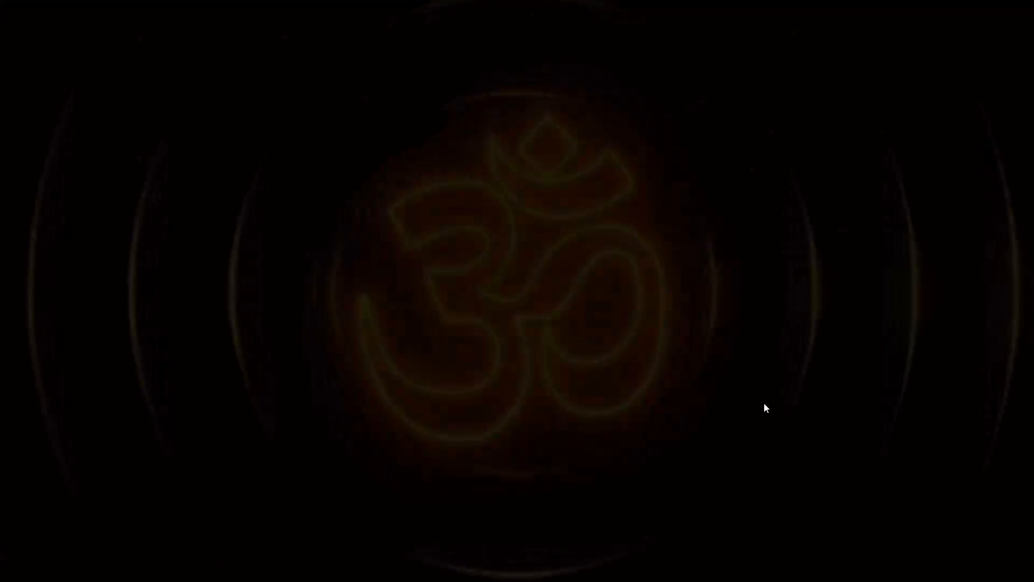
pyautogui.press('space')
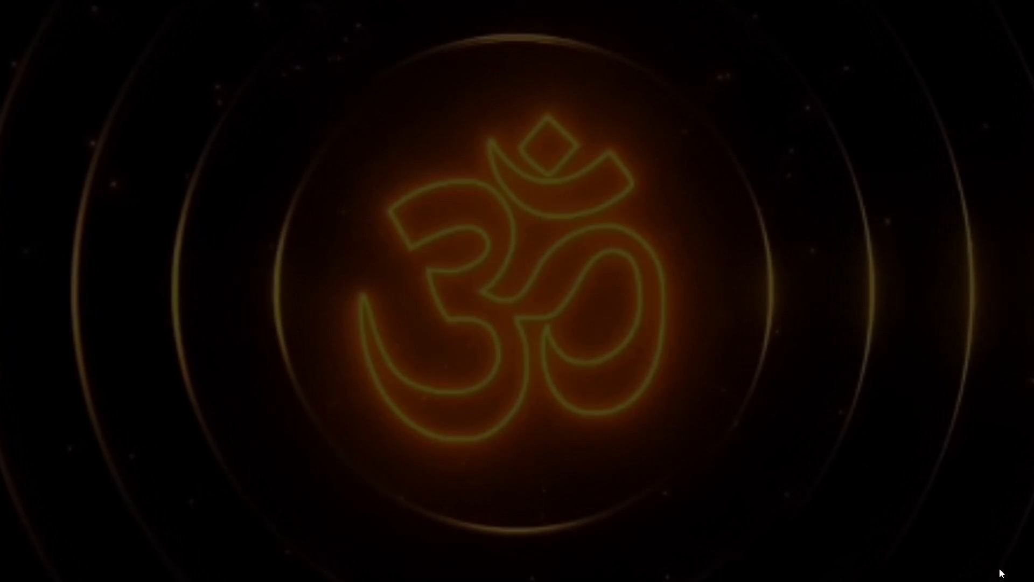
pyautogui.click(943, 560)
pyautogui.click(695, 519)
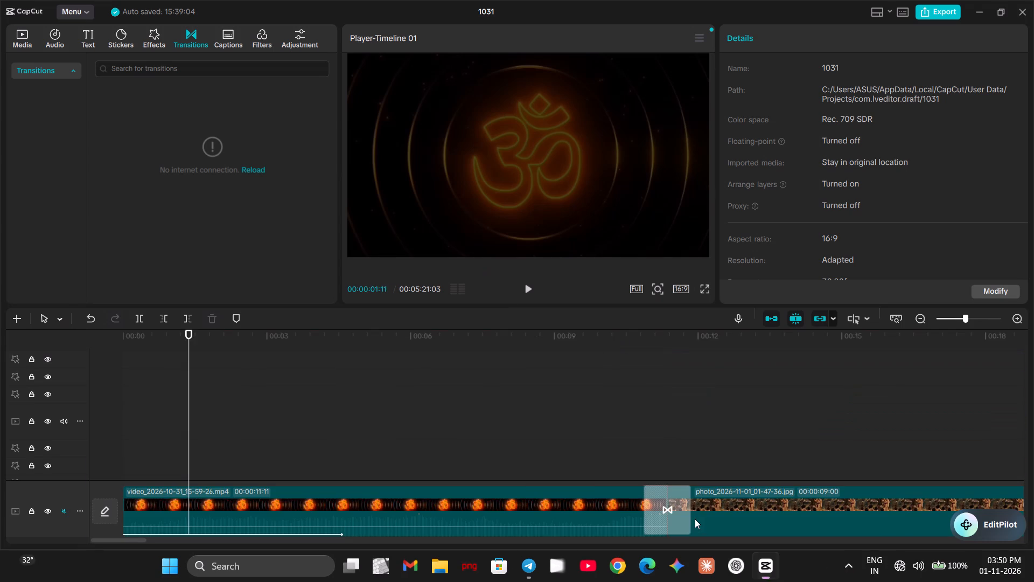
# Scrub through the first minute and a half of the timeline to examine the forest scenes, ending at the project start.
pyautogui.moveTo(189, 422); pyautogui.dragTo(1033, 578)
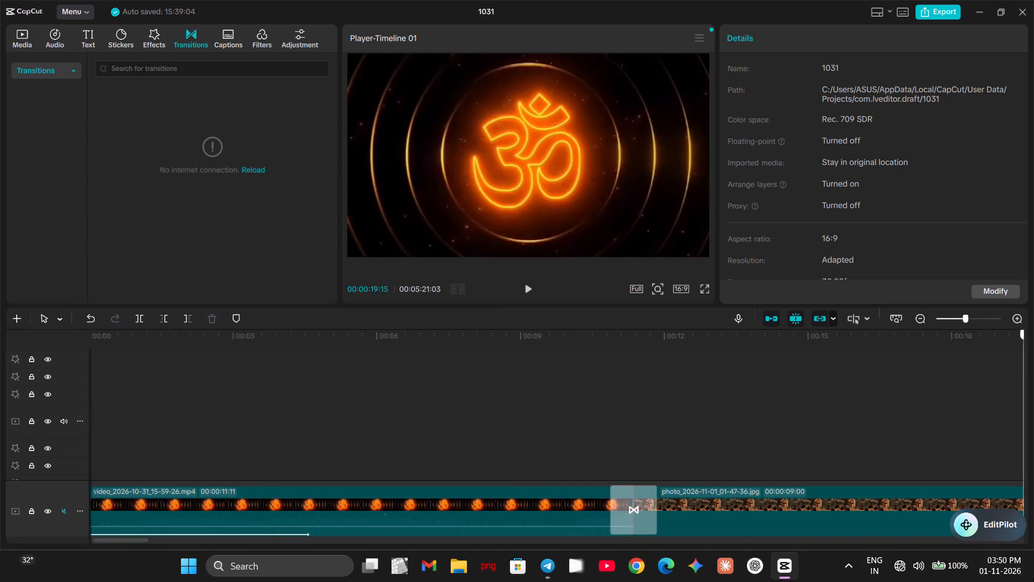
pyautogui.moveTo(1033, 578); pyautogui.dragTo(913, 542)
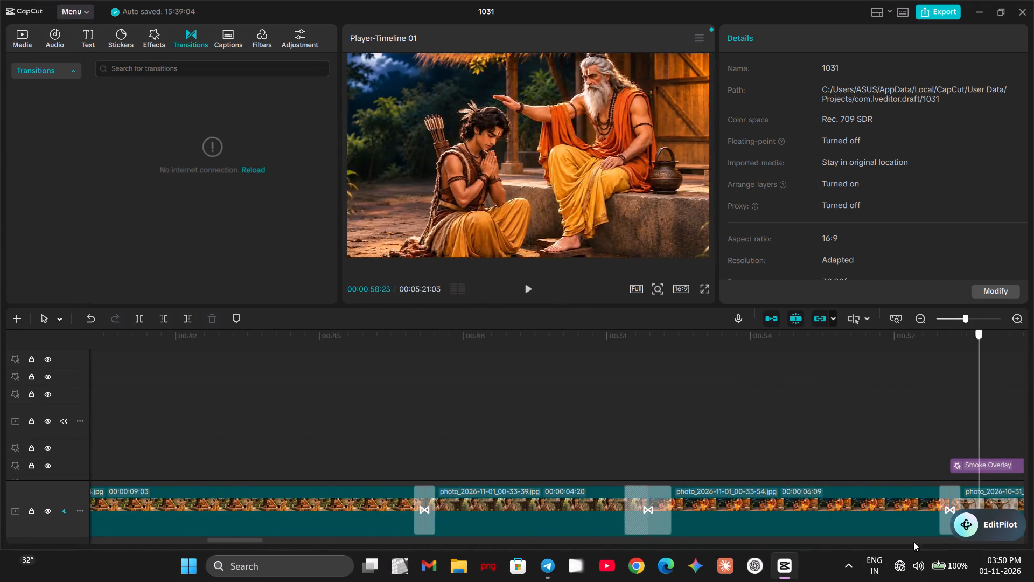
pyautogui.moveTo(913, 542); pyautogui.dragTo(1019, 573)
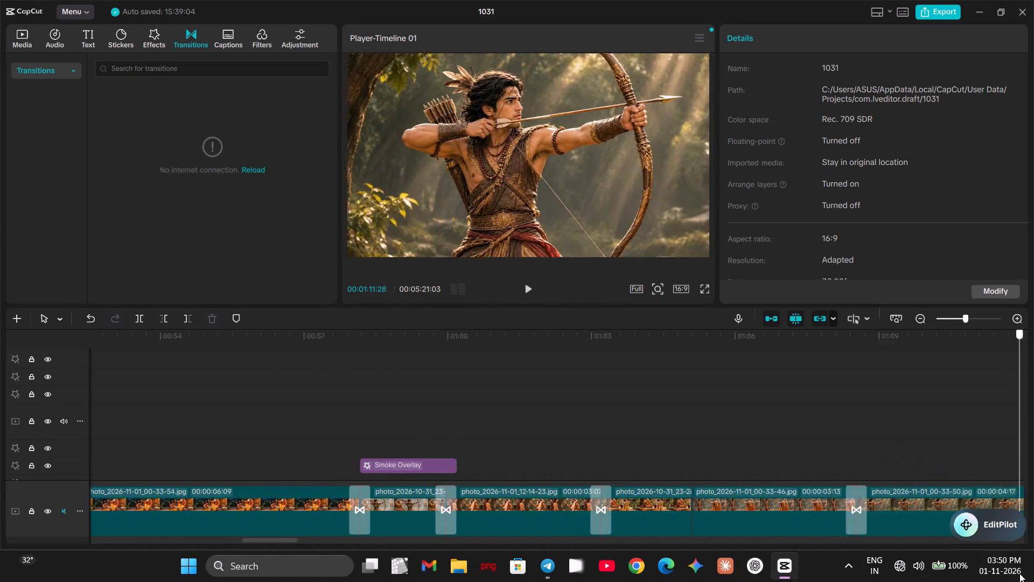
pyautogui.moveTo(1019, 573); pyautogui.dragTo(1033, 553)
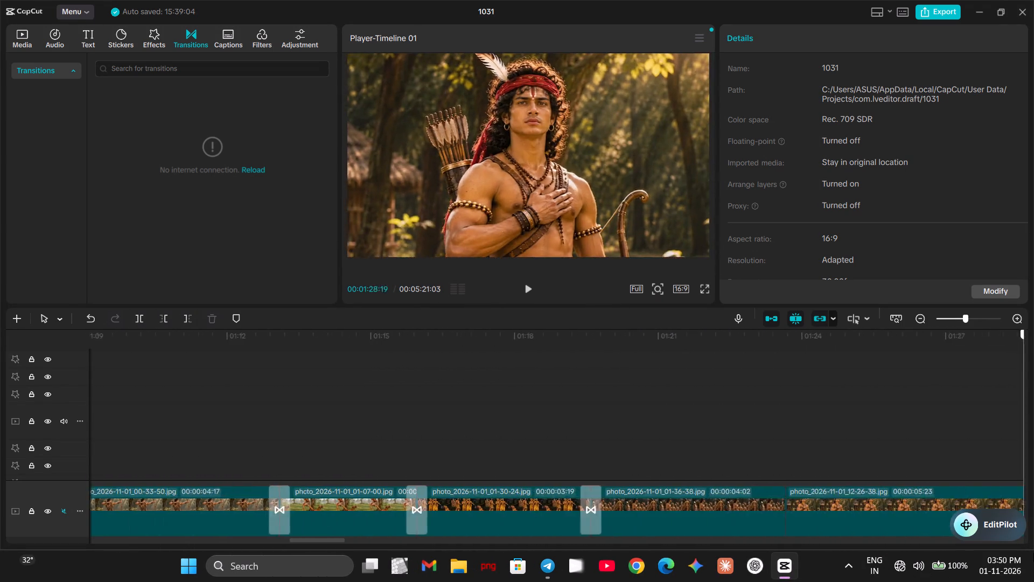
pyautogui.moveTo(1033, 553); pyautogui.dragTo(388, 581)
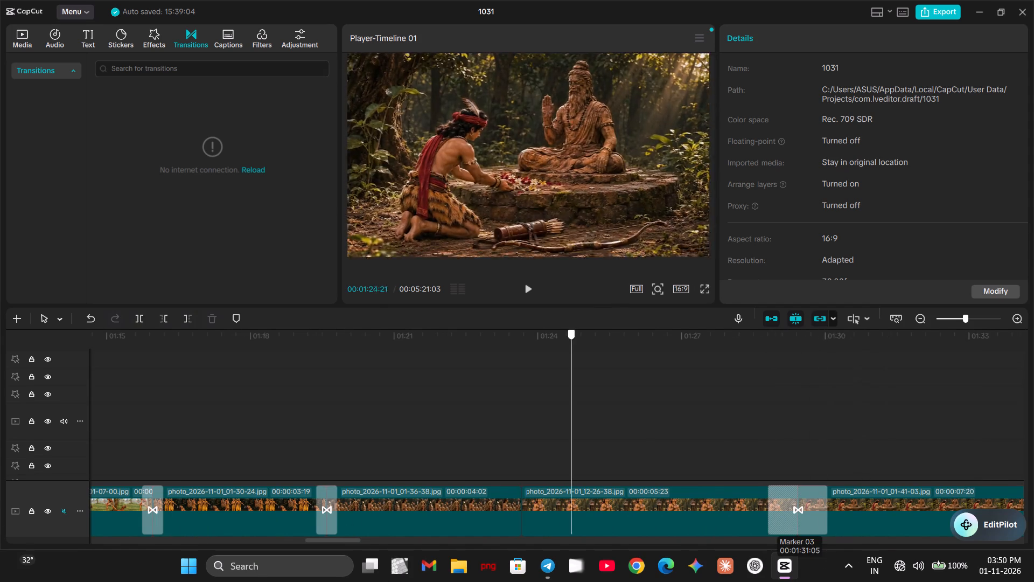
pyautogui.moveTo(388, 581); pyautogui.dragTo(0, 533)
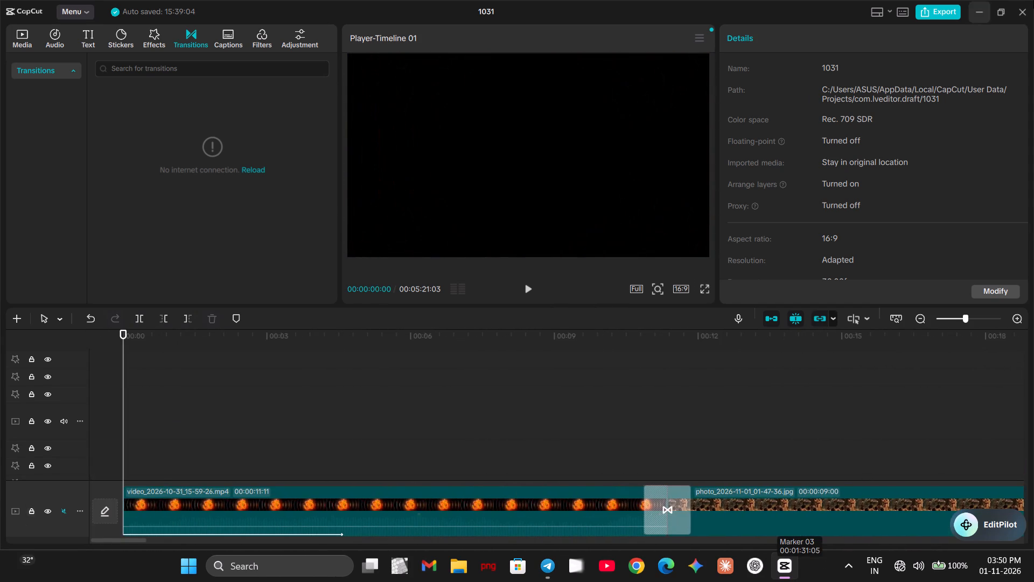
# Scrub the timeline from the start to about 5:04 and play the closing Sahdev and Nakul title cards full screen.
pyautogui.moveTo(127, 428); pyautogui.dragTo(151, 428)
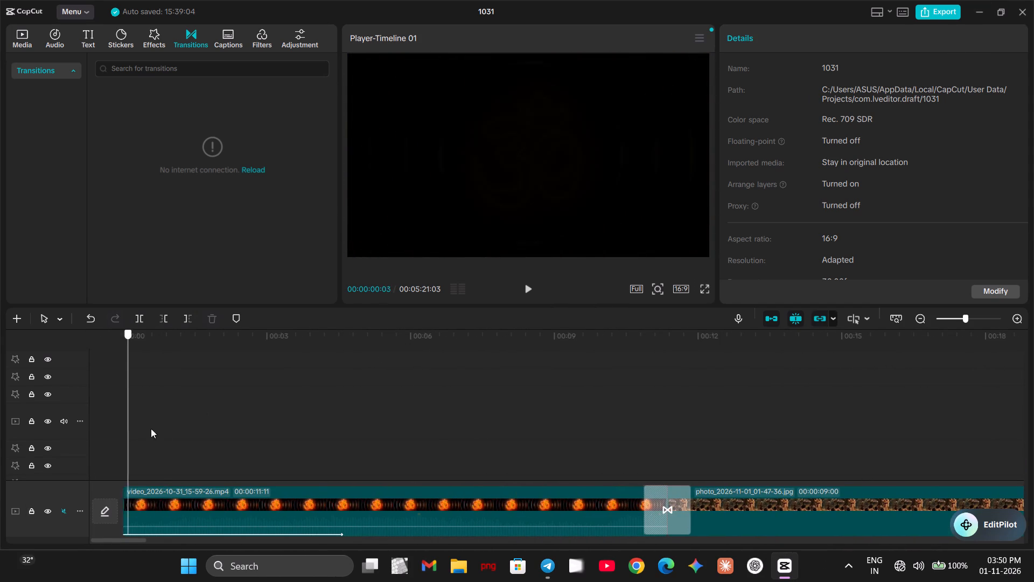
pyautogui.moveTo(151, 428); pyautogui.dragTo(1033, 546)
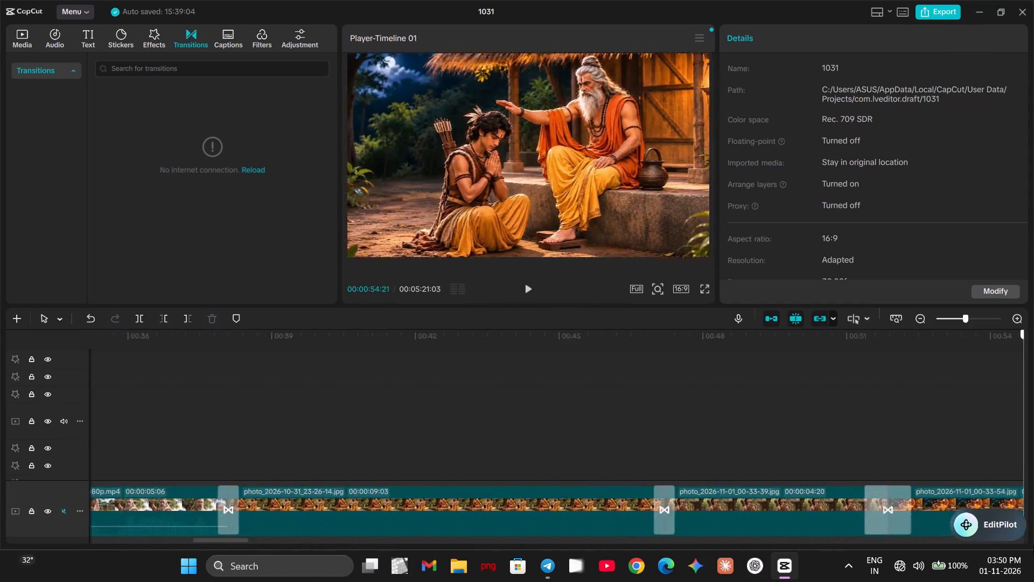
pyautogui.moveTo(1033, 546); pyautogui.dragTo(1033, 543)
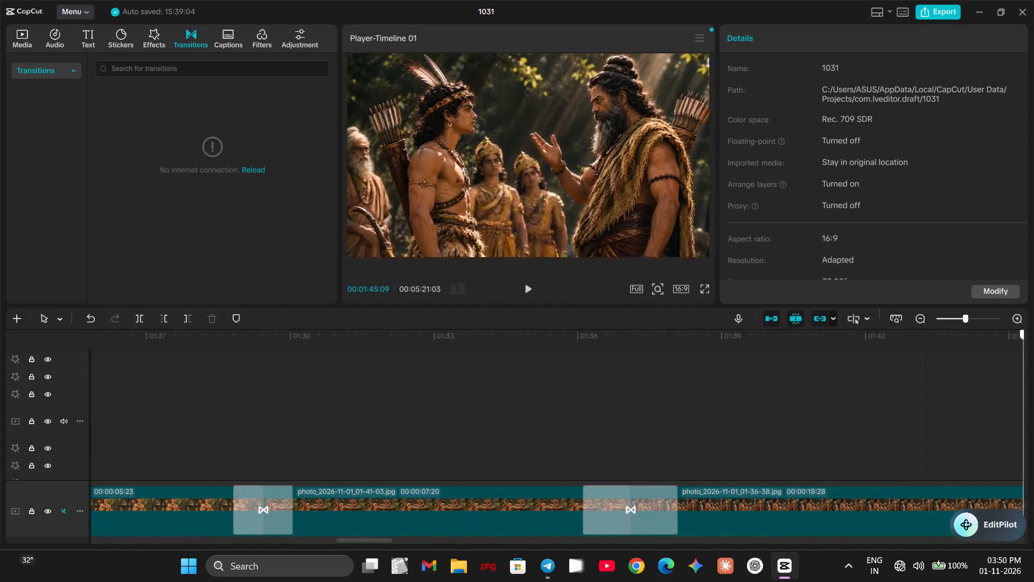
pyautogui.moveTo(1033, 543); pyautogui.dragTo(1033, 496)
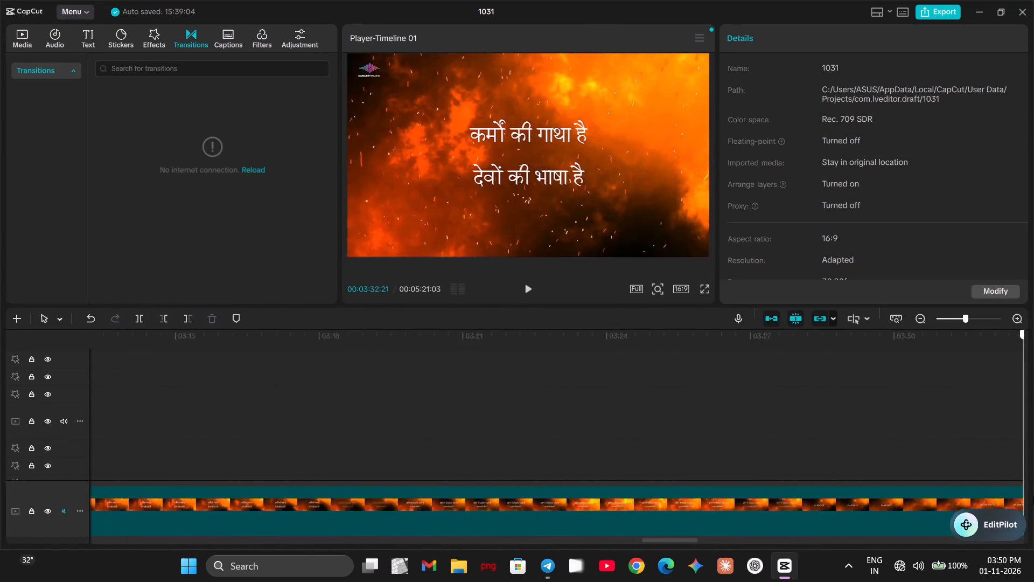
pyautogui.moveTo(1033, 496); pyautogui.dragTo(1033, 508)
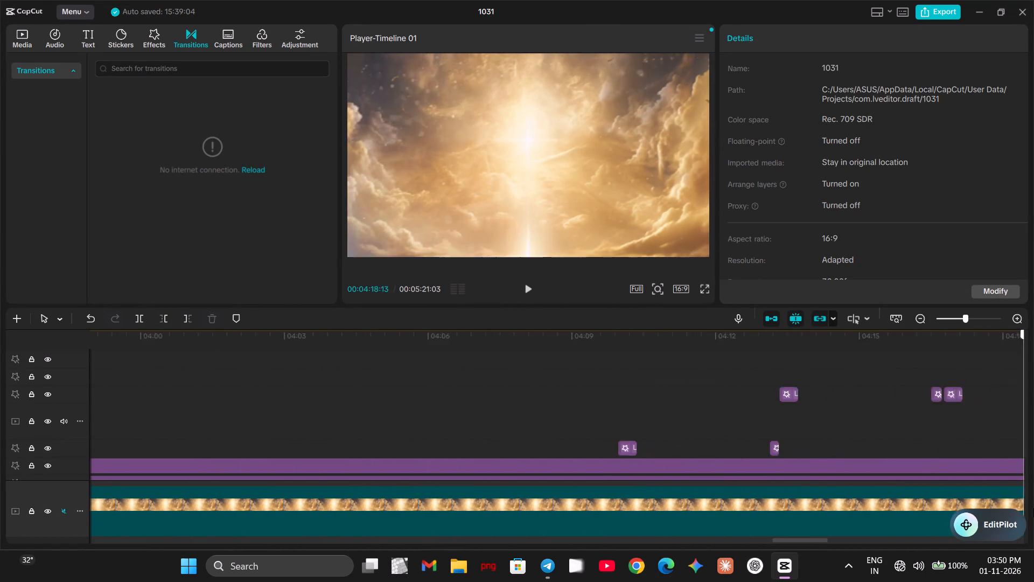
pyautogui.moveTo(1033, 508); pyautogui.dragTo(1007, 502)
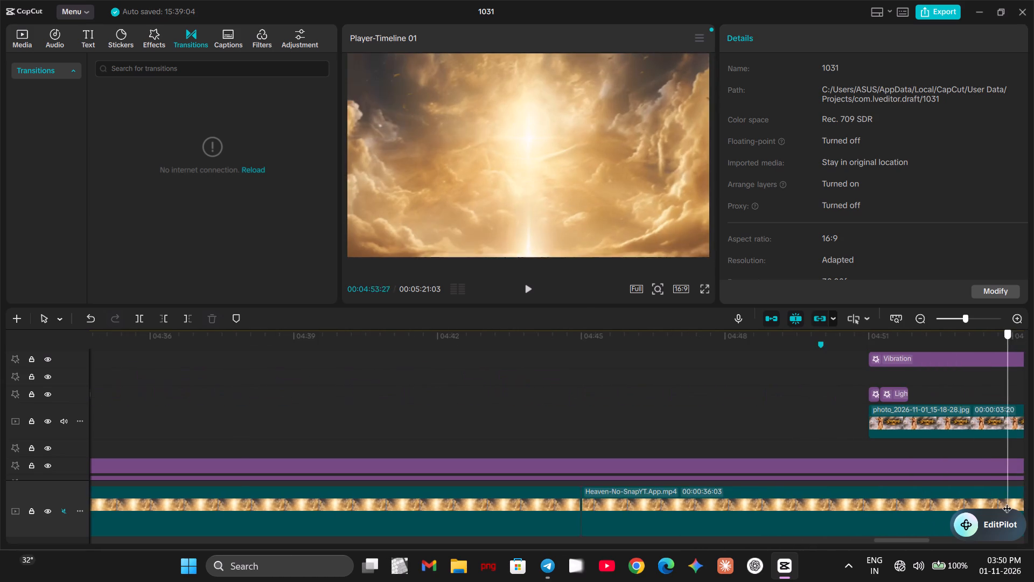
pyautogui.moveTo(1007, 502); pyautogui.dragTo(1025, 506)
pyautogui.click(702, 293)
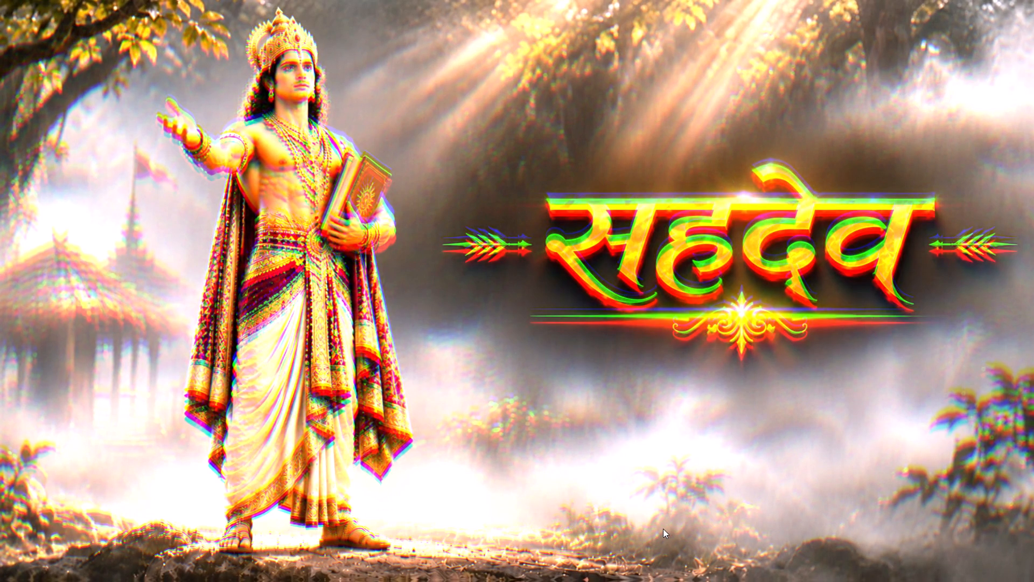
pyautogui.click(444, 526)
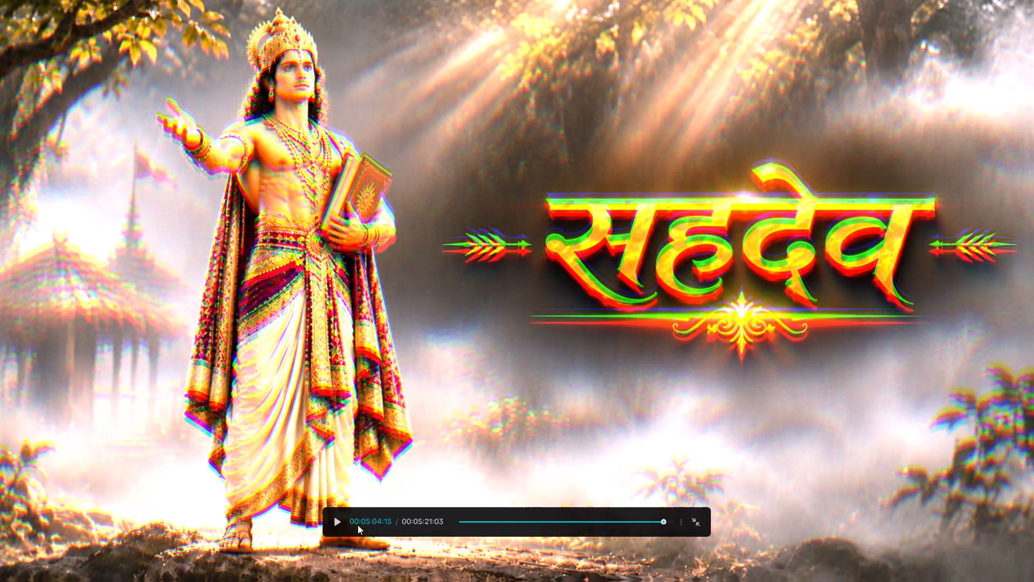
pyautogui.click(334, 523)
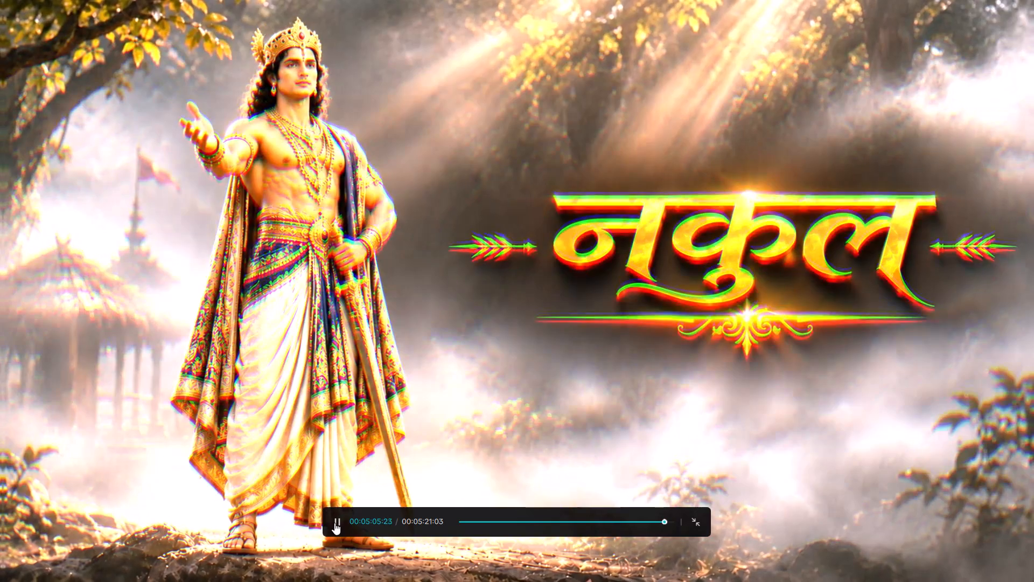
pyautogui.click(334, 523)
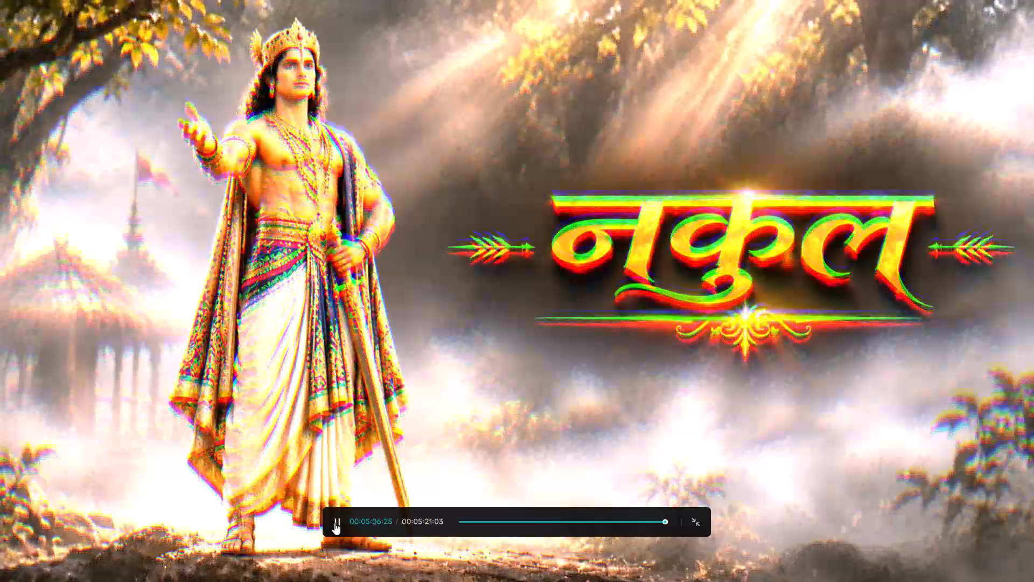
# Leave the full-screen preview and scrub through the character title cards on the timeline from about 4:51 to 5:09.
pyautogui.click(691, 523)
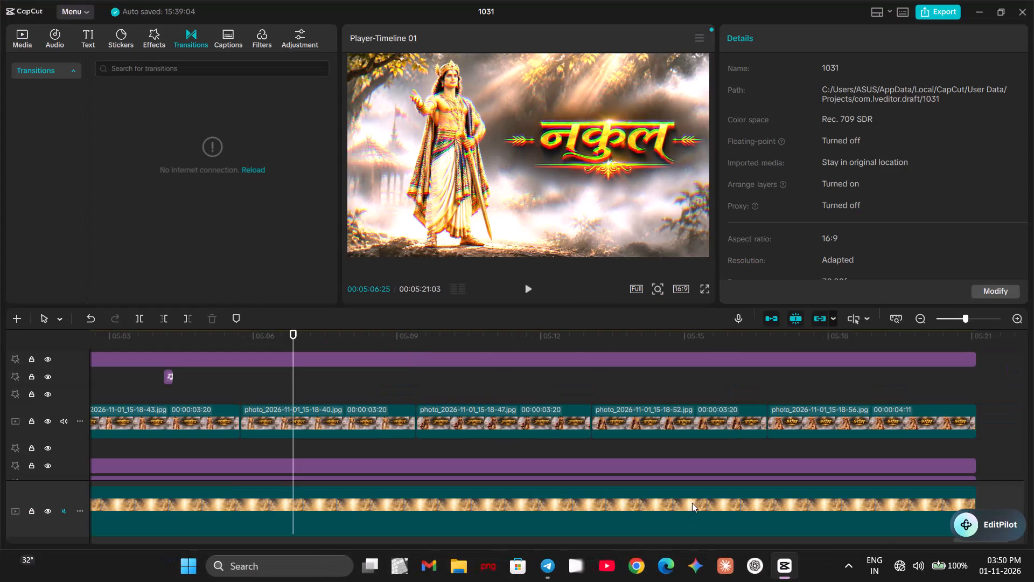
pyautogui.moveTo(293, 444); pyautogui.dragTo(293, 445)
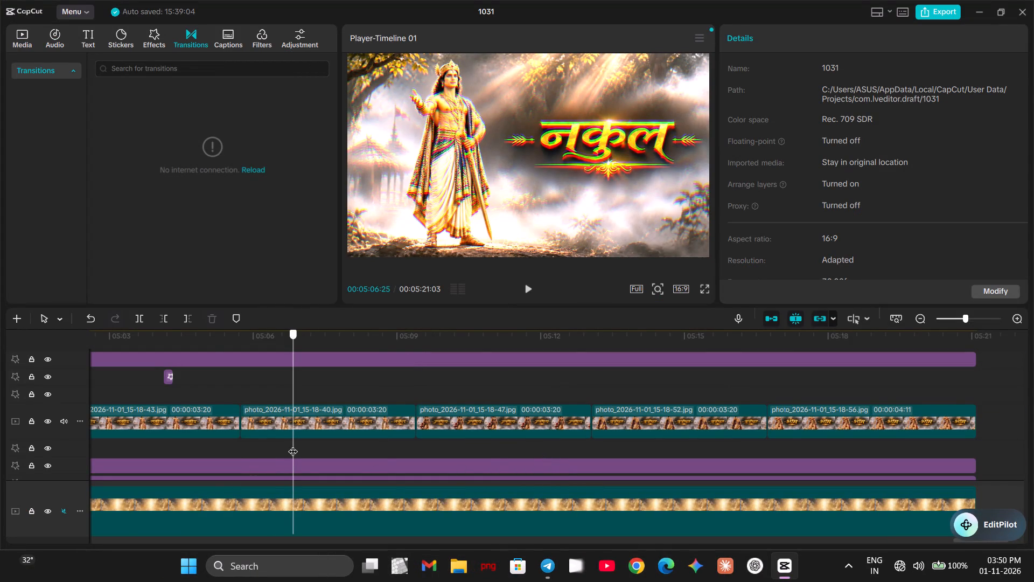
pyautogui.moveTo(293, 445); pyautogui.dragTo(647, 477)
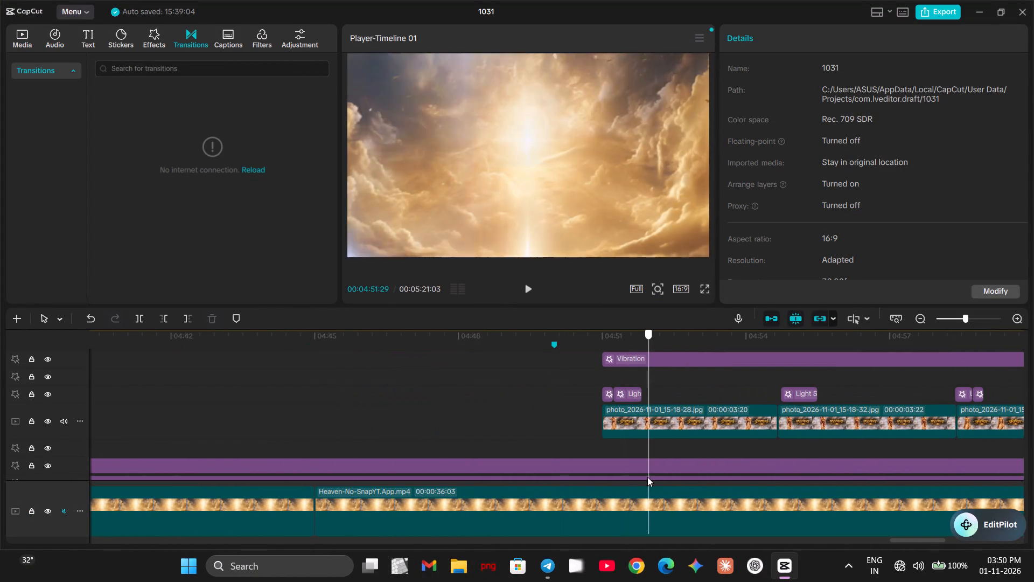
pyautogui.moveTo(647, 477); pyautogui.dragTo(600, 479)
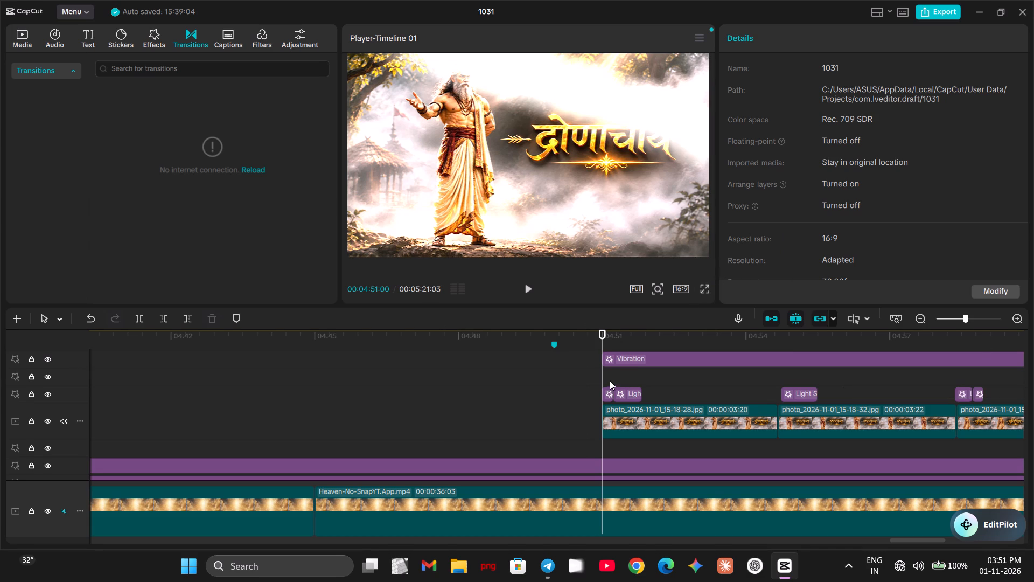
pyautogui.moveTo(605, 377); pyautogui.dragTo(852, 399)
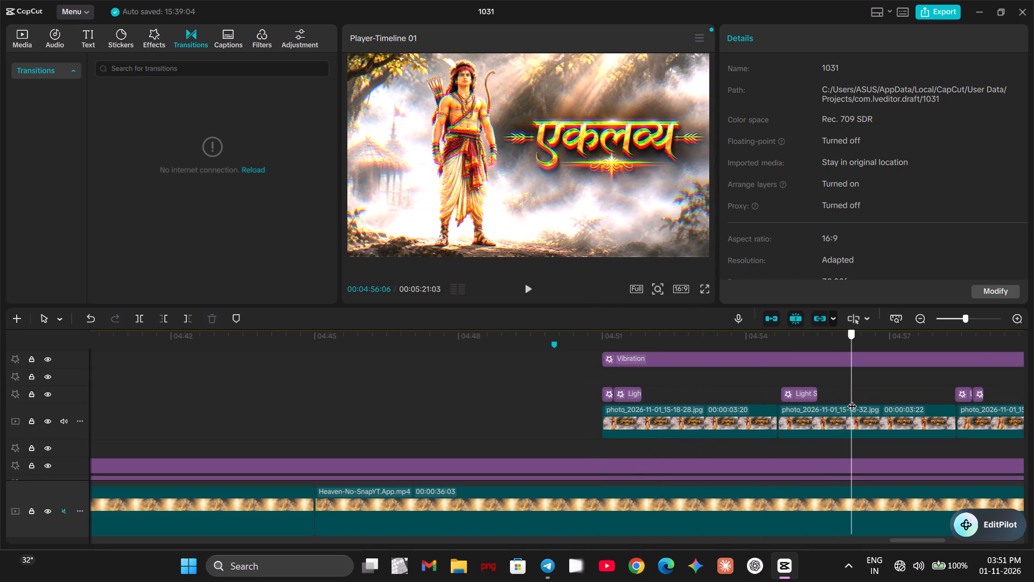
pyautogui.moveTo(852, 399); pyautogui.dragTo(993, 388)
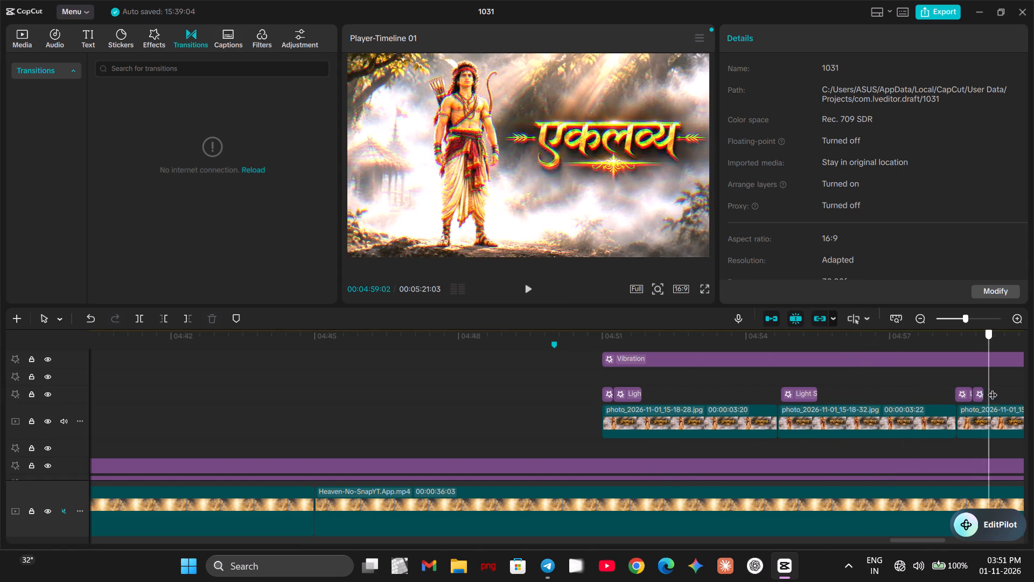
pyautogui.moveTo(993, 388); pyautogui.dragTo(1033, 357)
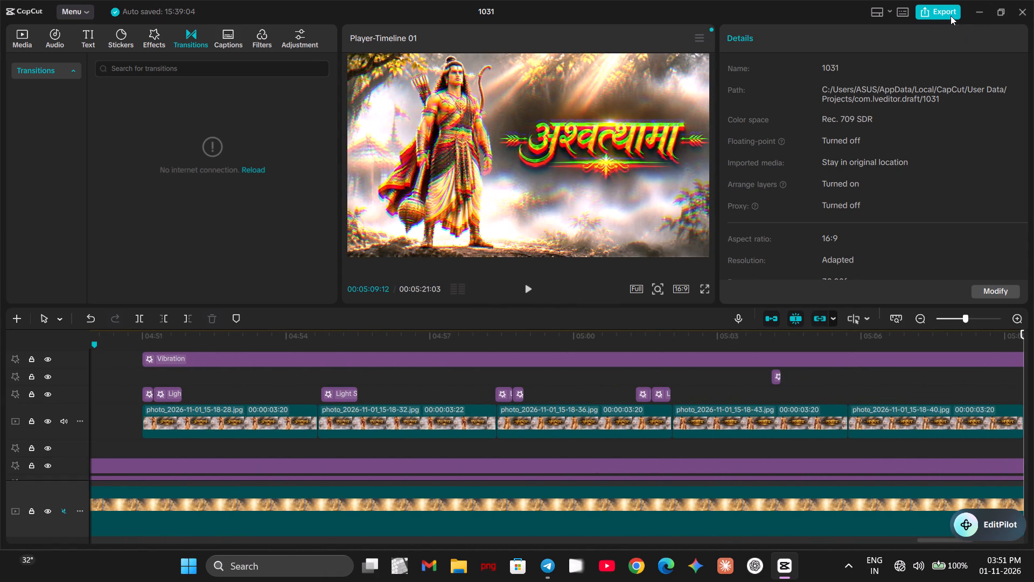
# Open the export settings for the 1031 project and set the video frame rate to 60fps.
pyautogui.click(951, 16)
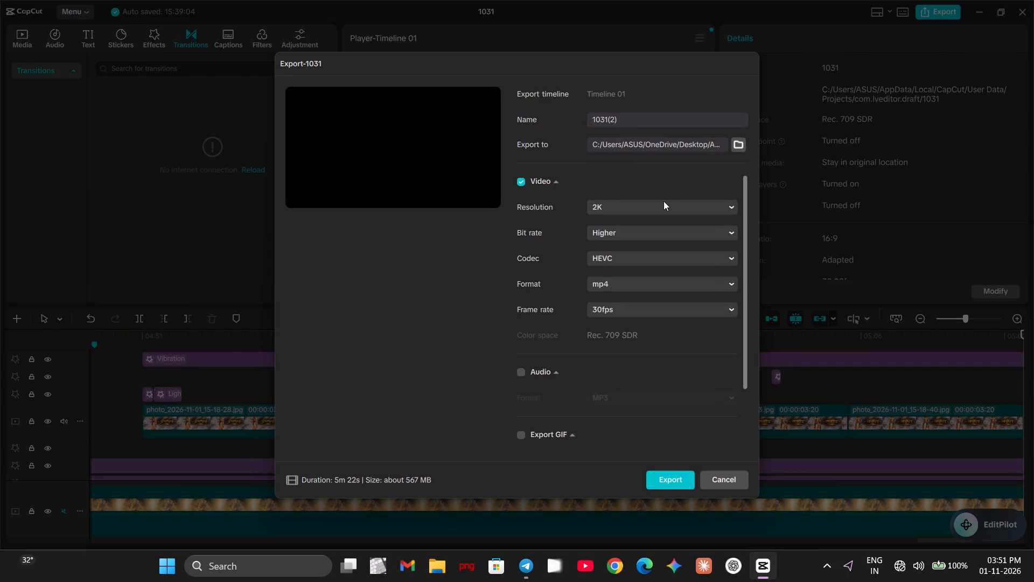
pyautogui.click(661, 304)
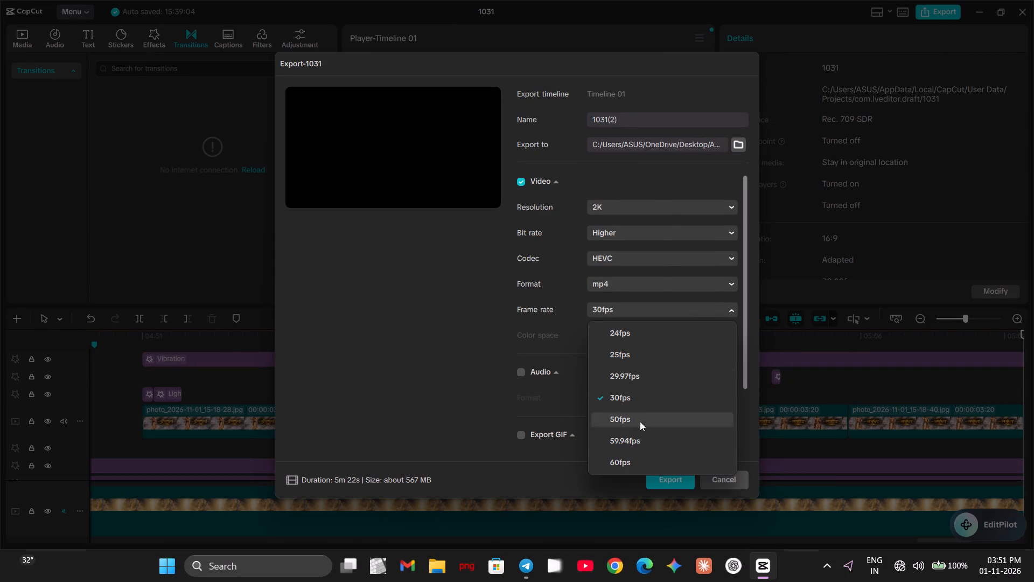
pyautogui.click(637, 455)
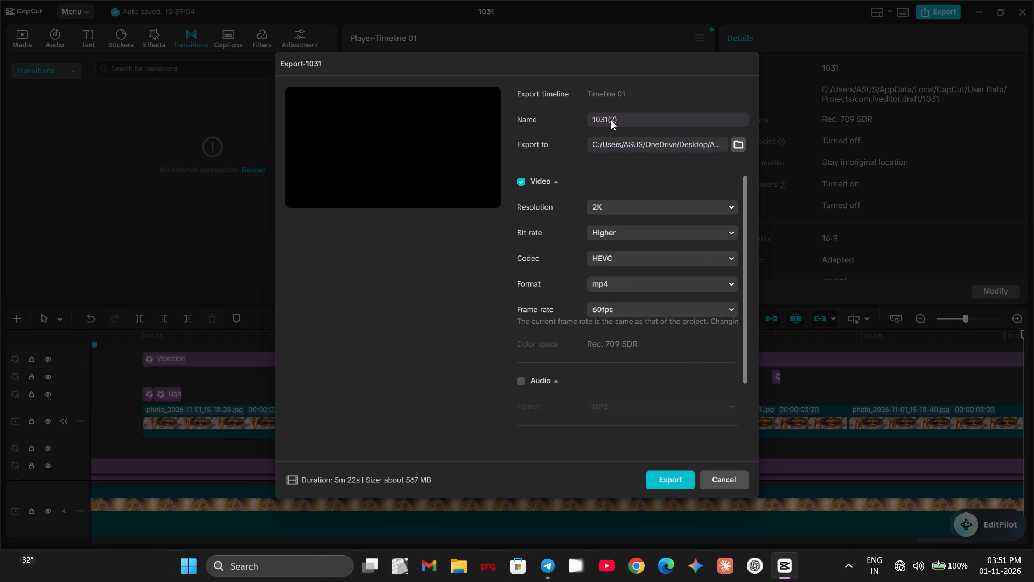
# Clear the existing file name in the export settings.
pyautogui.click(627, 113)
pyautogui.press('BackSpace')
pyautogui.press('BackSpace')
pyautogui.press('BackSpace')
pyautogui.press('BackSpace')
pyautogui.press('BackSpace')
pyautogui.press('BackSpace')
pyautogui.press('BackSpace')
pyautogui.press('BackSpace')
pyautogui.press('BackSpace')
pyautogui.press('BackSpace')
pyautogui.press('BackSpace')
pyautogui.press('BackSpace')
pyautogui.press('BackSpace')
pyautogui.press('BackSpace')
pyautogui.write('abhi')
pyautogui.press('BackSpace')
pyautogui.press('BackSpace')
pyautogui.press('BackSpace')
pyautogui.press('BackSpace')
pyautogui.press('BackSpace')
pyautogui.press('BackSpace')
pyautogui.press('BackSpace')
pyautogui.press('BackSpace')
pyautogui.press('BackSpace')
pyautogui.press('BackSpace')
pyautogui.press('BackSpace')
# Name the exported video "Edit By Abhishek".
pyautogui.write('Edit')
pyautogui.press('space')
pyautogui.write('By')
pyautogui.press('space')
pyautogui.write('Abhishek')
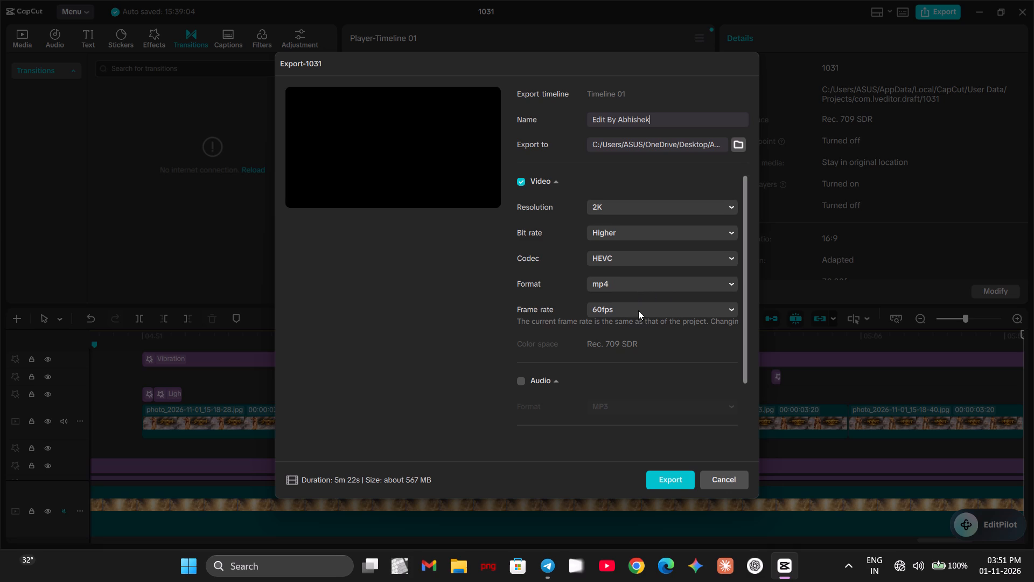
# Start exporting the video with the chosen settings.
pyautogui.click(677, 478)
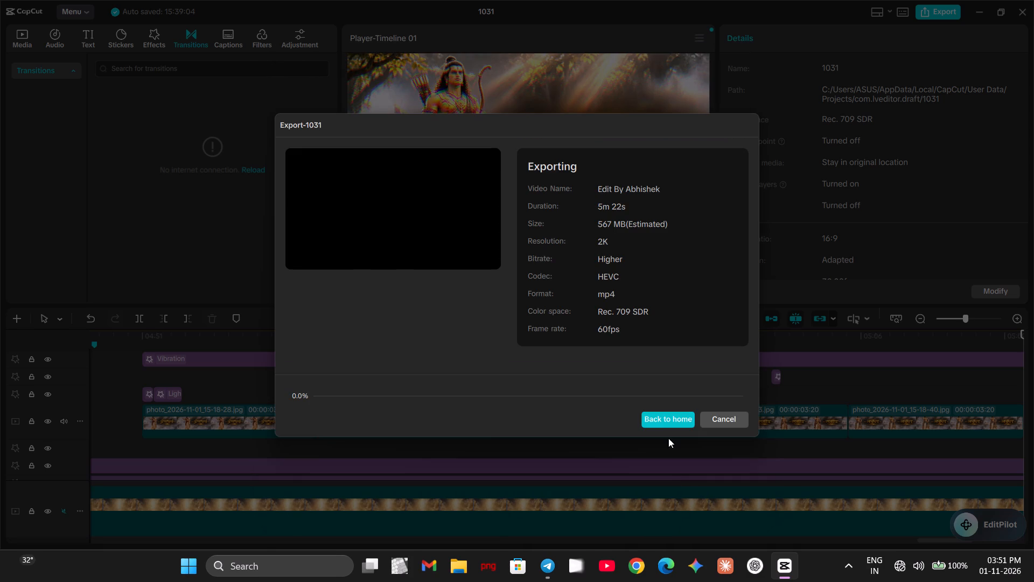
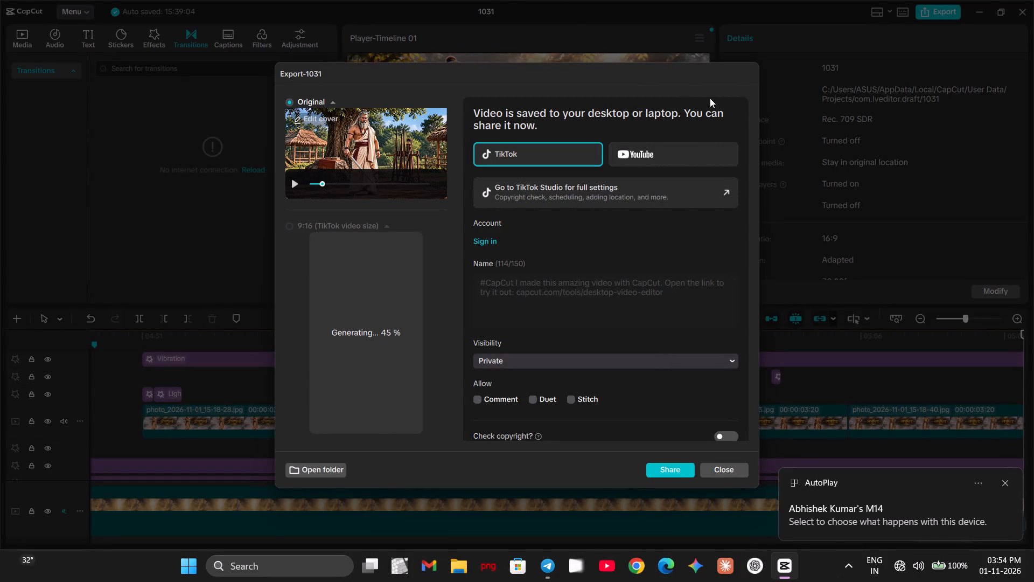
# Close the finished export window without sharing the video and return to the 1031 project.
pyautogui.click(730, 470)
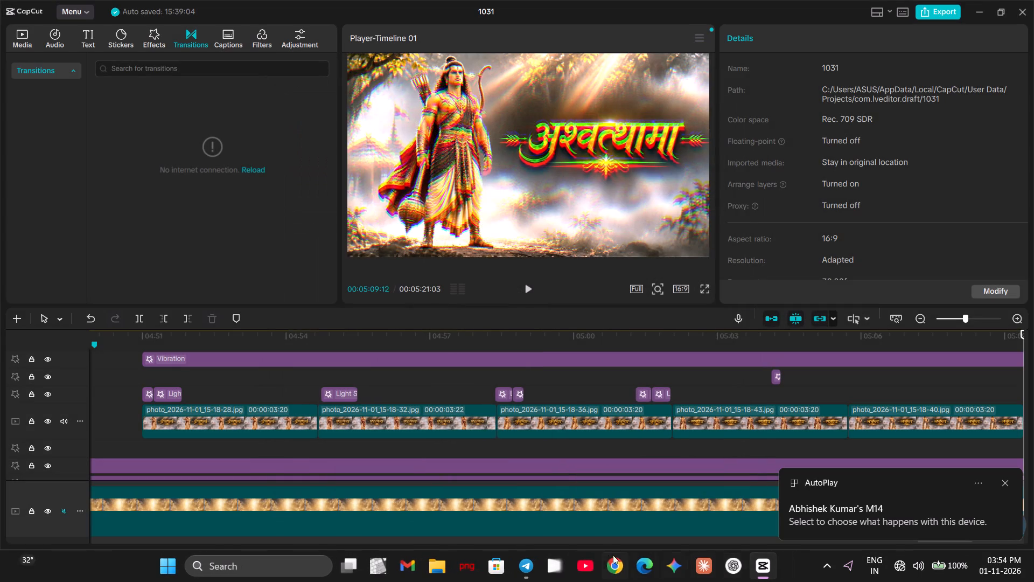
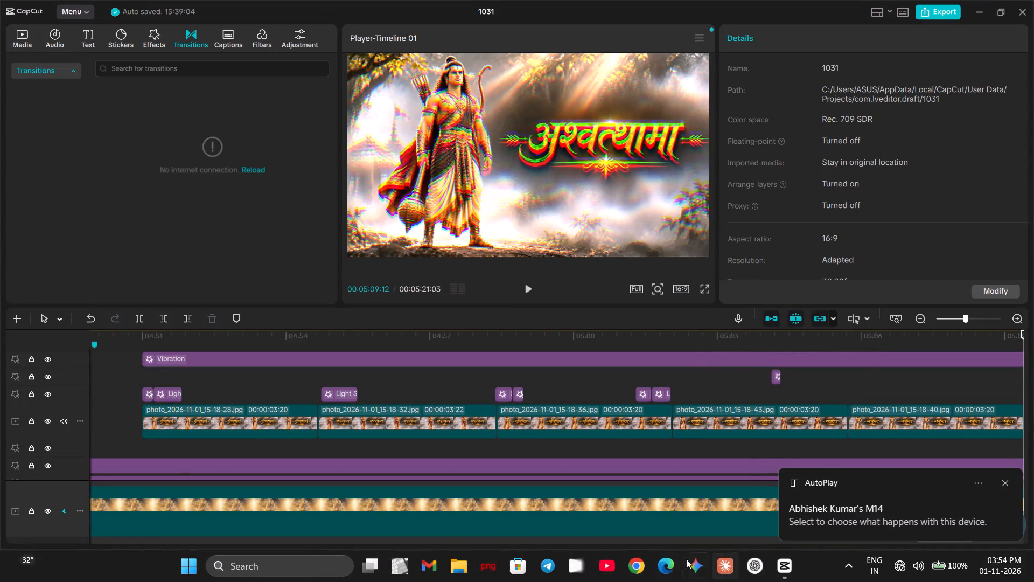
# Switch to File Explorer and open the Abhishek folder on the Desktop.
pyautogui.click(457, 557)
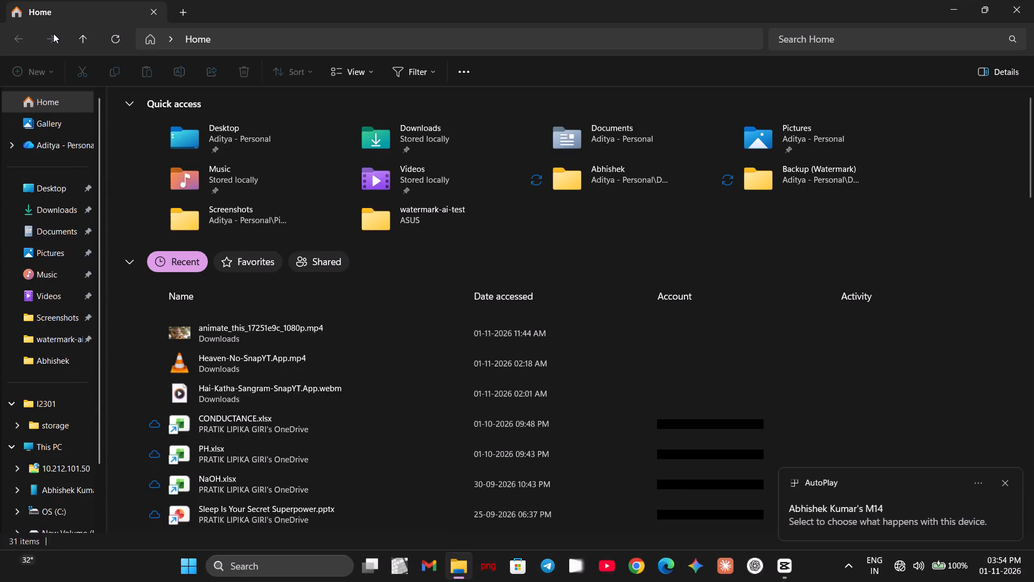
pyautogui.click(71, 204)
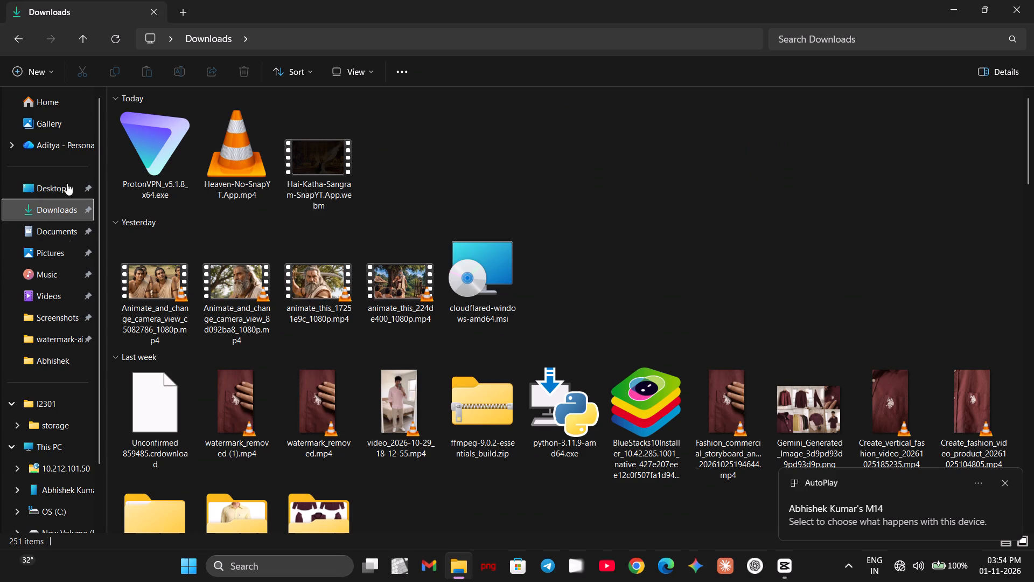
pyautogui.click(54, 188)
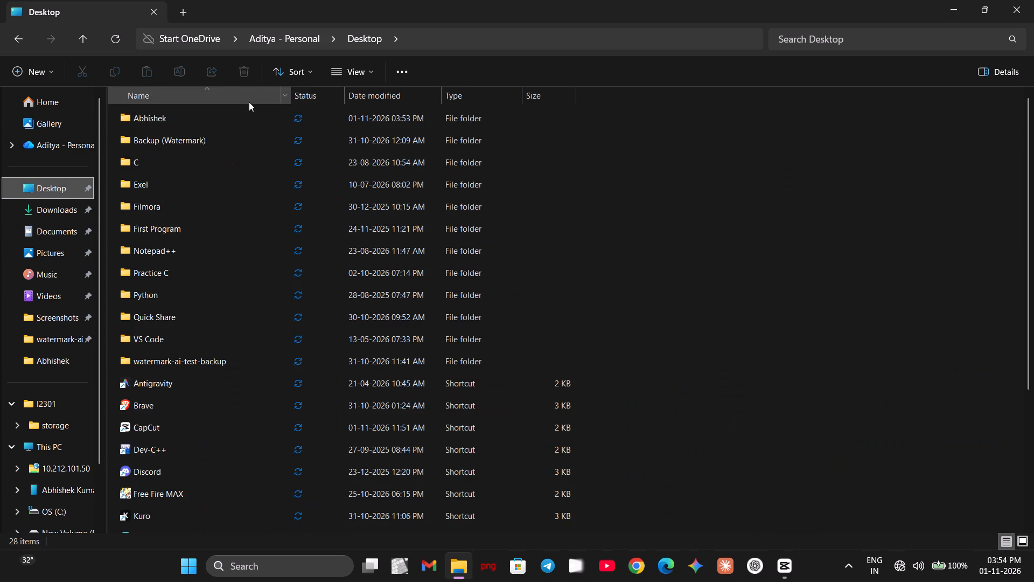
pyautogui.doubleClick(225, 115)
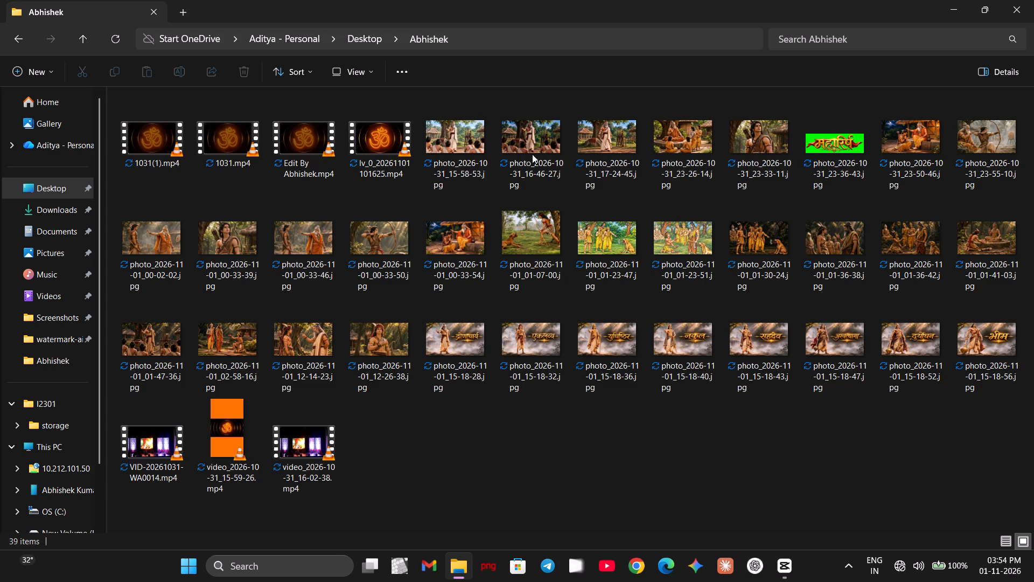
# Switch back to CapCut, check the export settings and destination for project 1031, and cancel without exporting.
pyautogui.click(768, 572)
pyautogui.click(773, 571)
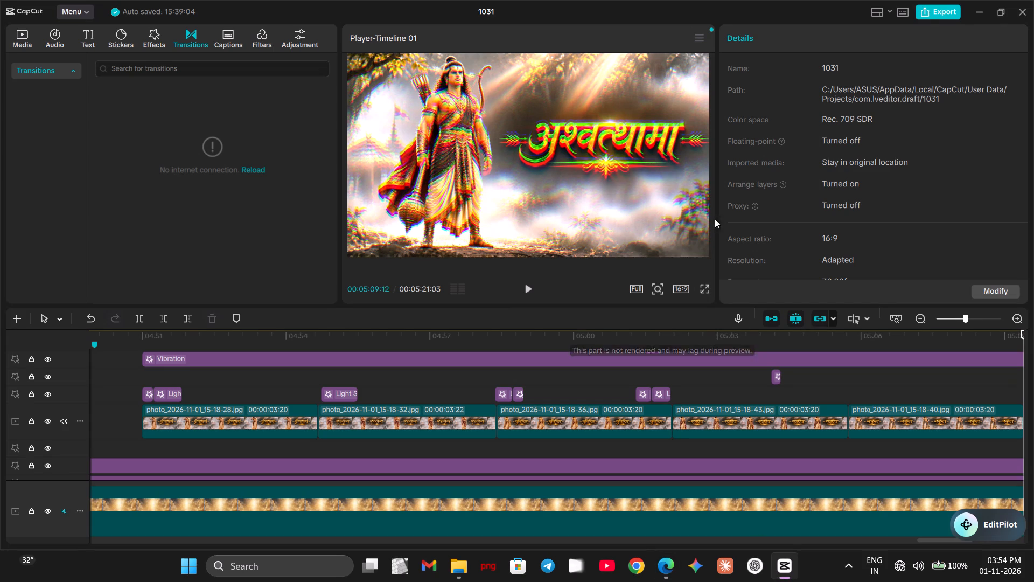
pyautogui.click(930, 9)
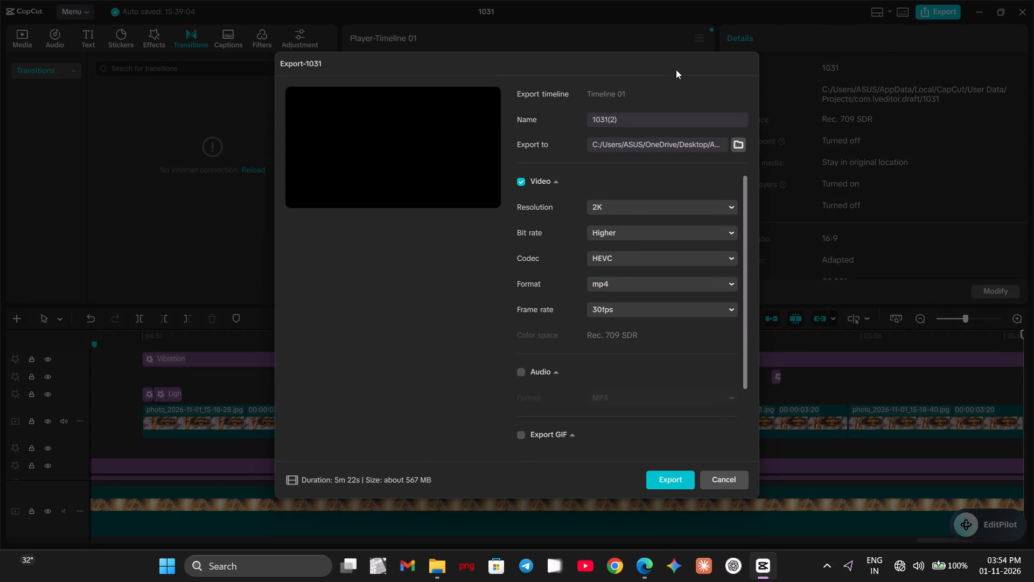
pyautogui.scroll(-4, 628, 326)
pyautogui.scroll(4, 637, 328)
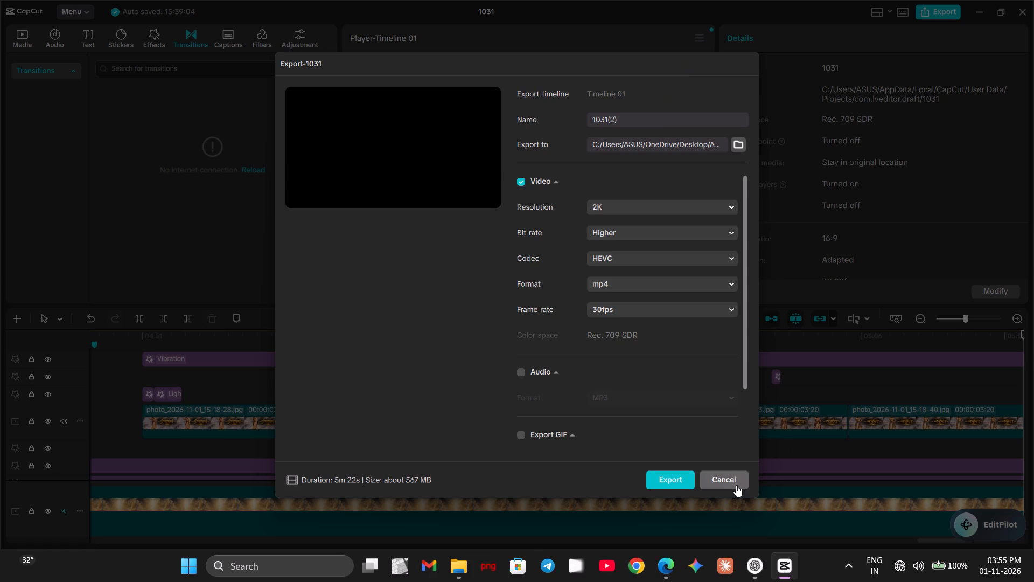
pyautogui.click(736, 485)
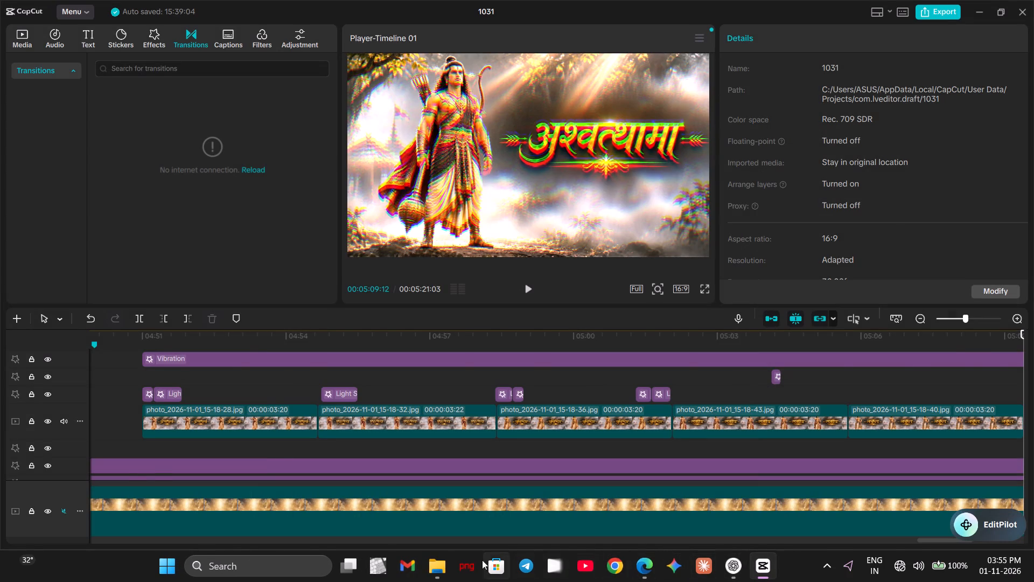
# From the Abhishek folder, play Edit By Abhishek.mp4, skim to its closing character title cards, and close the player.
pyautogui.click(441, 571)
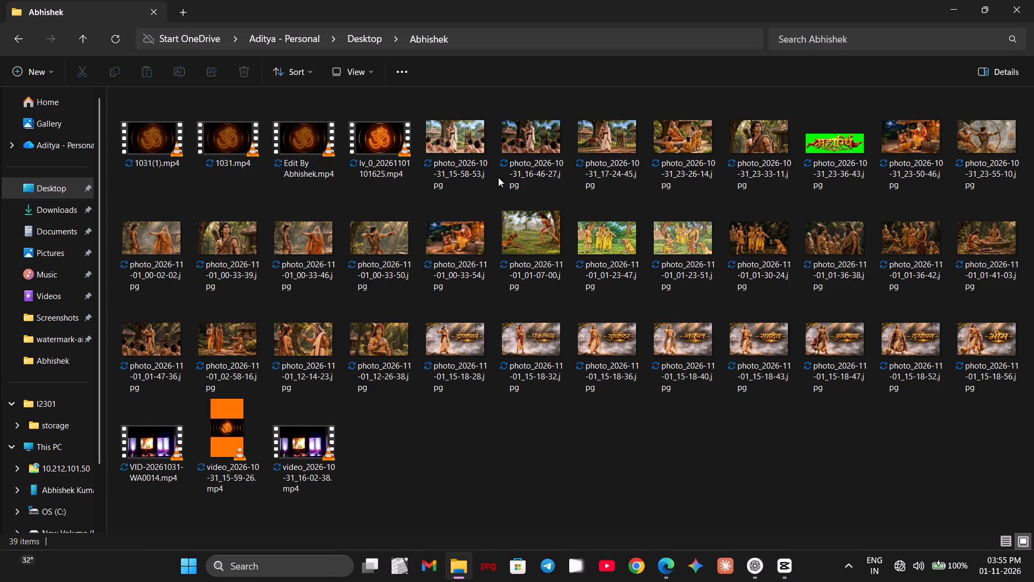
pyautogui.doubleClick(310, 146)
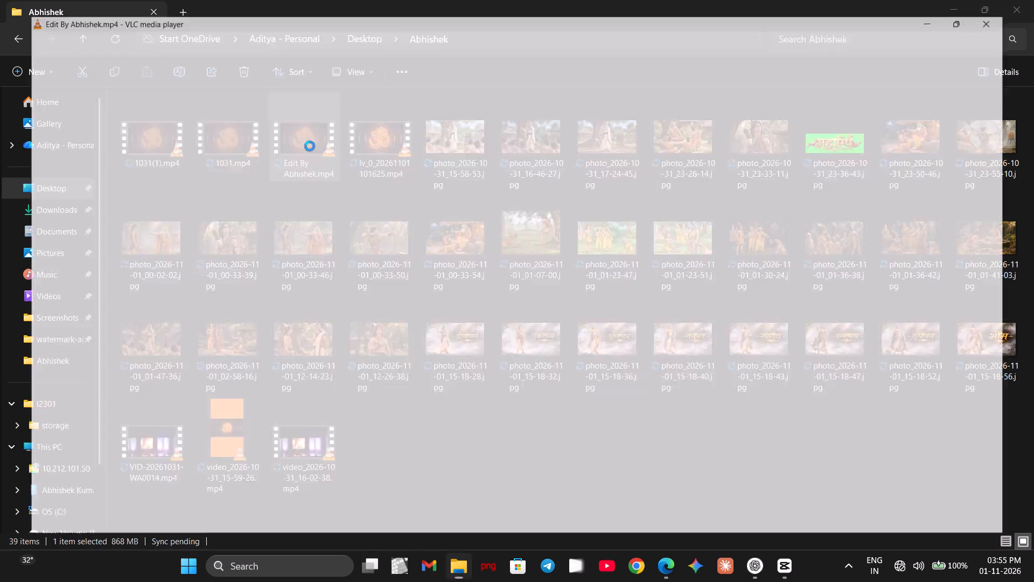
pyautogui.click(472, 518)
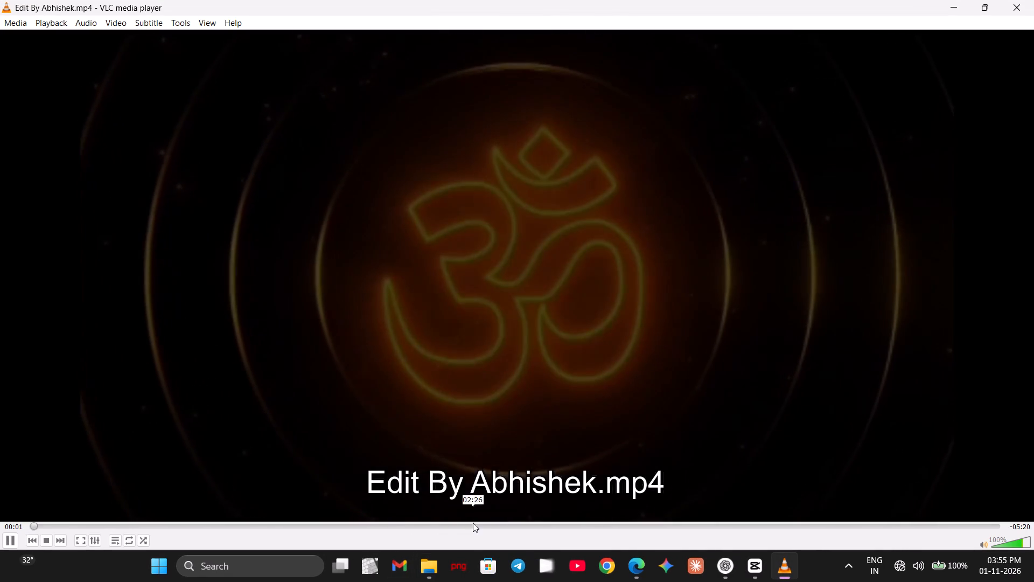
pyautogui.click(473, 523)
pyautogui.moveTo(477, 522); pyautogui.dragTo(952, 533)
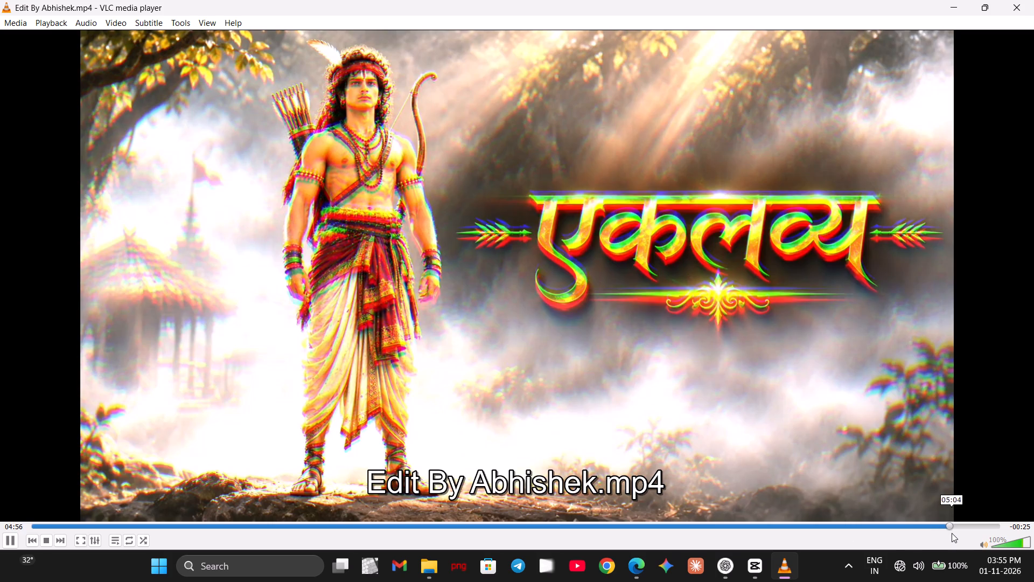
pyautogui.moveTo(952, 533); pyautogui.dragTo(921, 533)
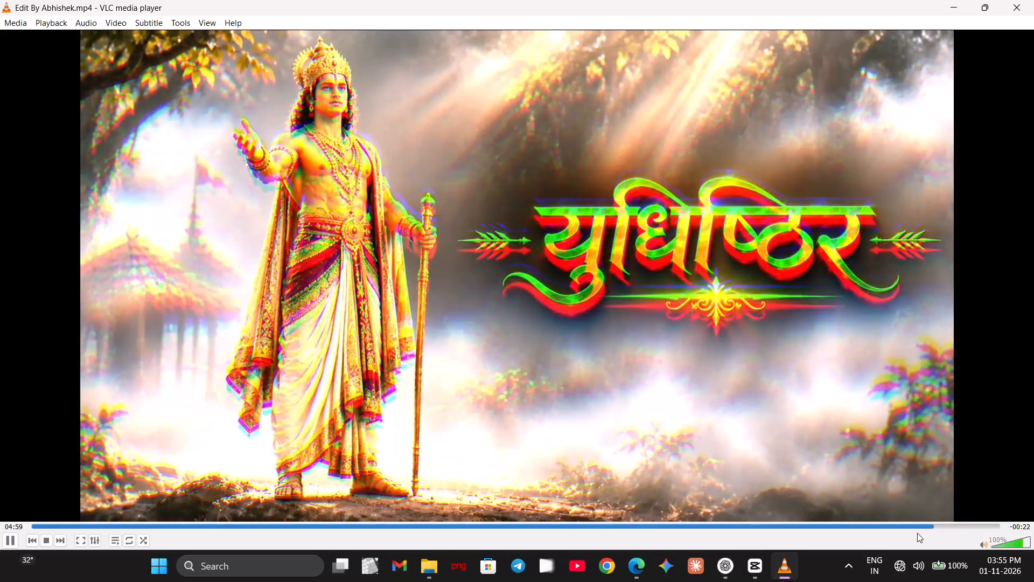
pyautogui.moveTo(938, 525); pyautogui.dragTo(900, 533)
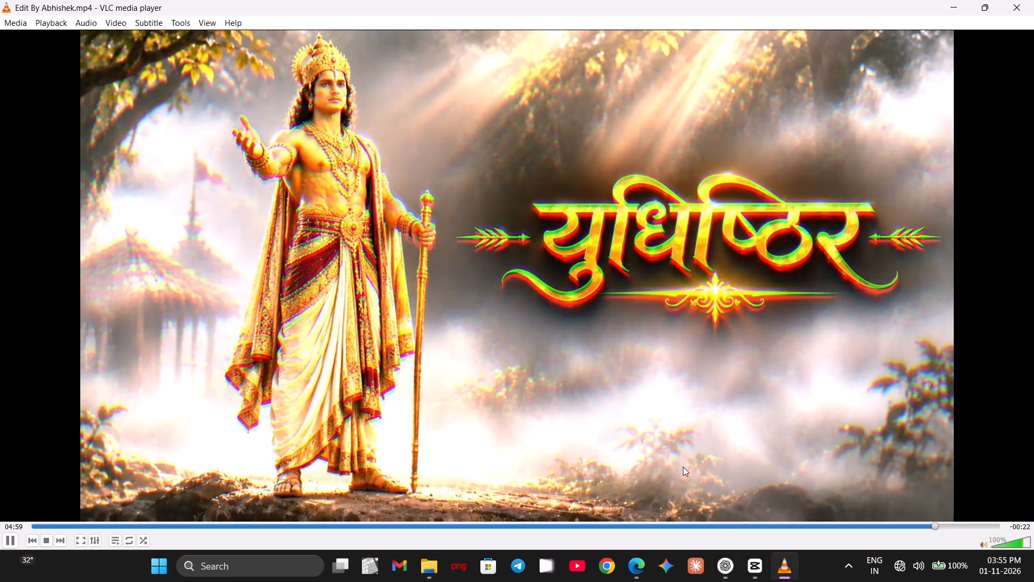
pyautogui.press('space')
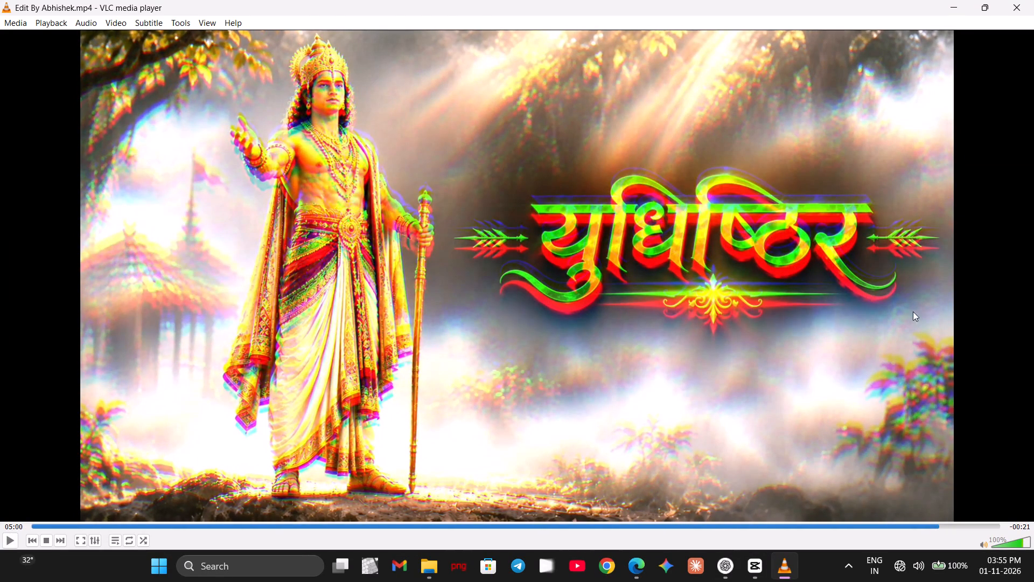
pyautogui.click(1026, 11)
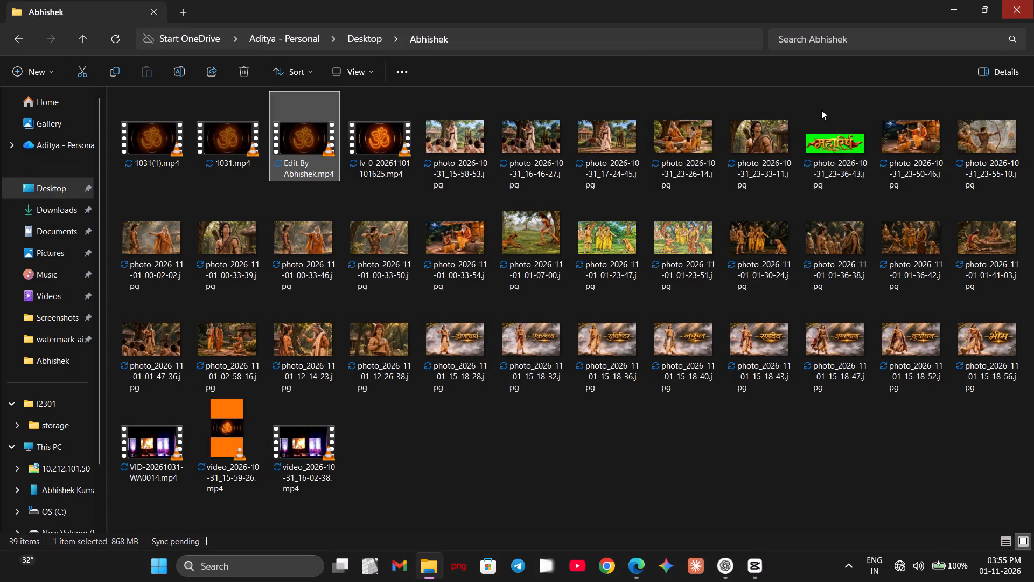
# Copy Edit By Abhishek.mp4 into the Video folder on the connected M14 phone's internal storage.
pyautogui.rightClick(330, 125)
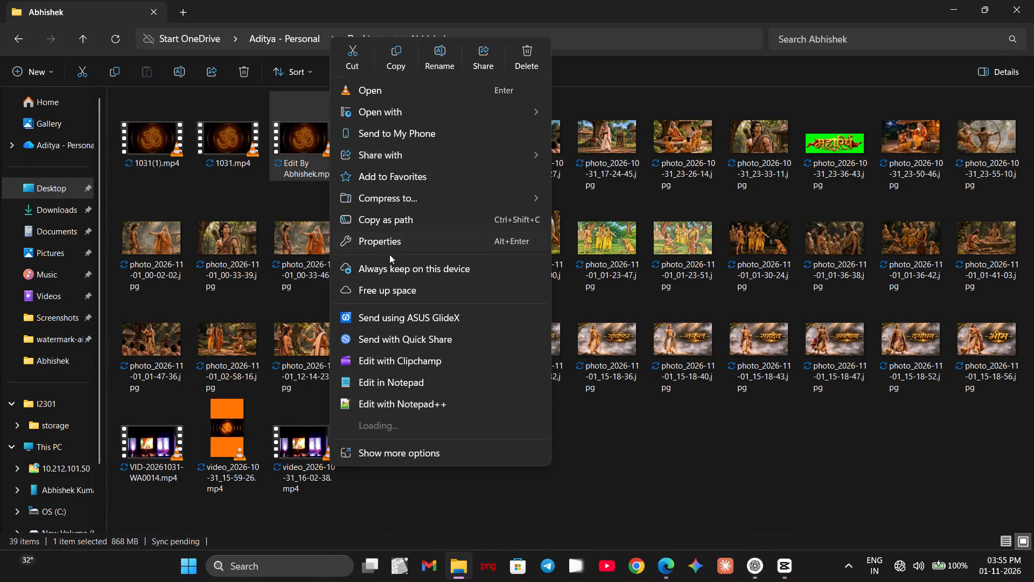
pyautogui.click(393, 60)
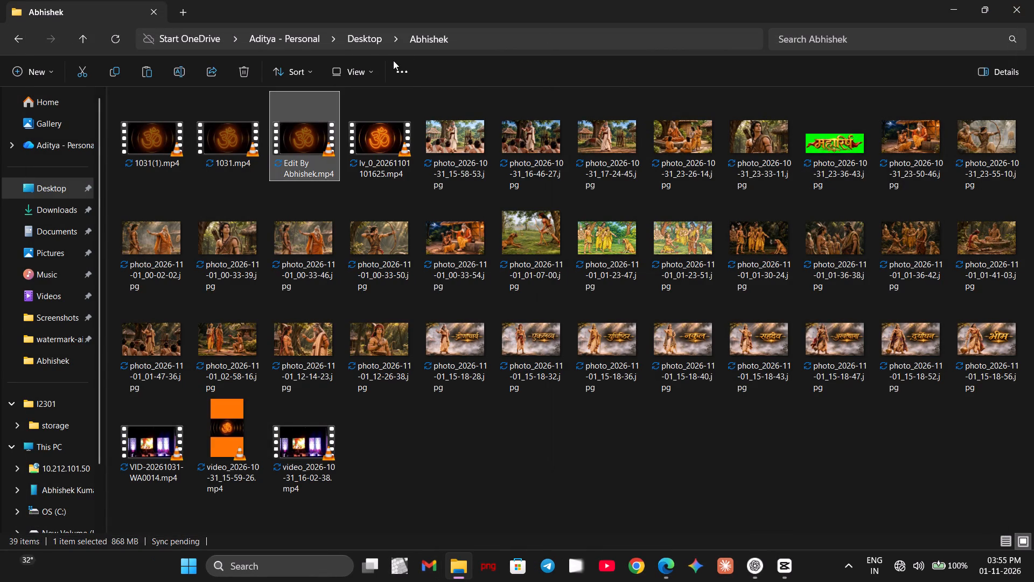
pyautogui.click(64, 491)
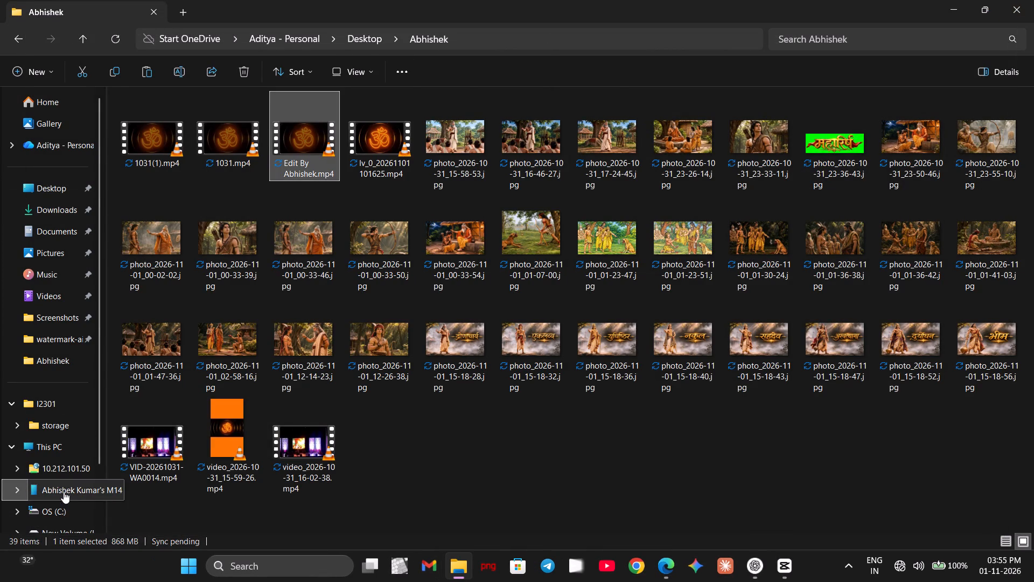
pyautogui.click(242, 118)
pyautogui.click(236, 117)
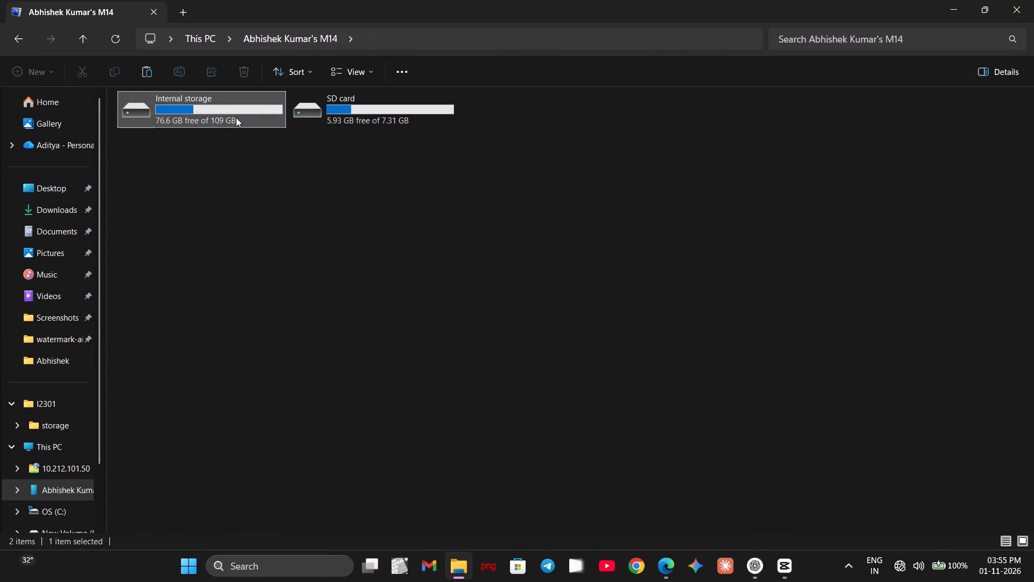
pyautogui.doubleClick(236, 117)
pyautogui.doubleClick(679, 192)
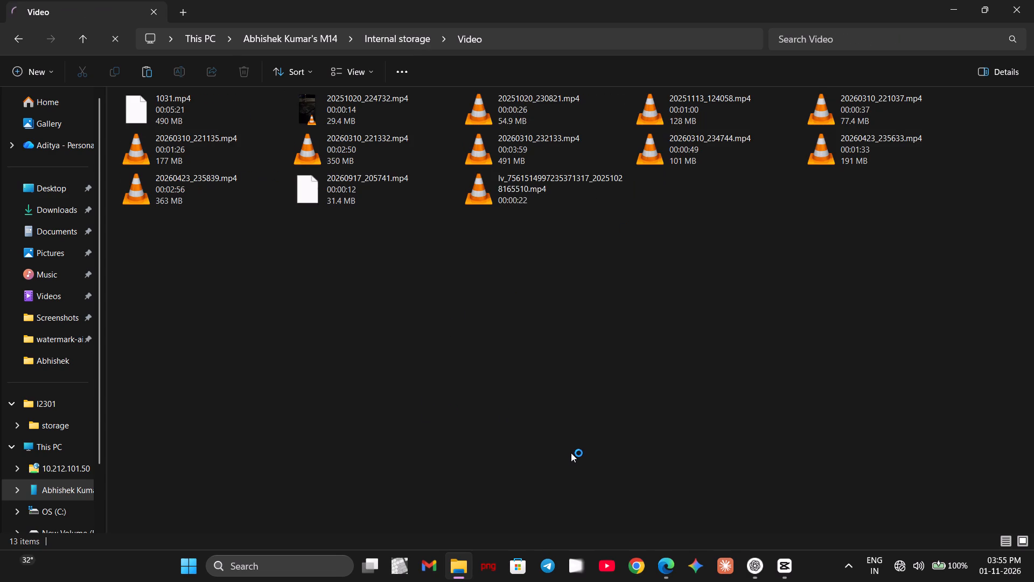
pyautogui.click(570, 483)
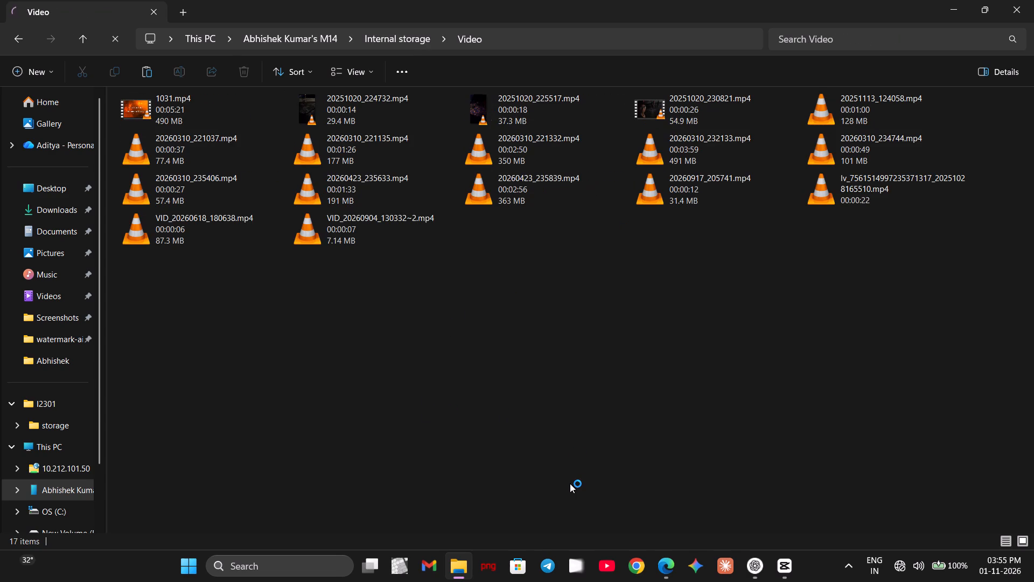
pyautogui.hotkey('ctrl', 'v')
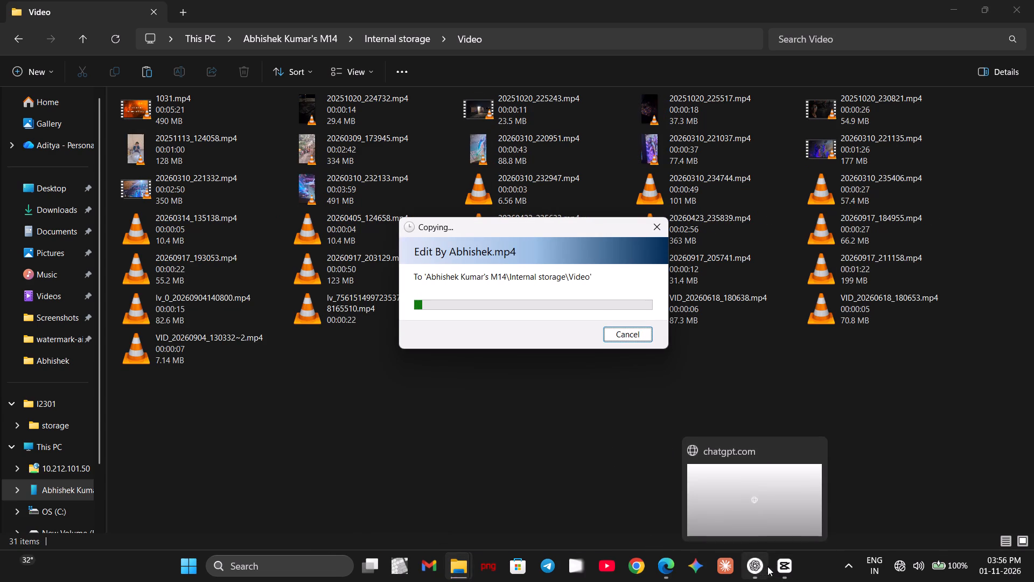
# Switch to CapCut and scrub through the closing character title cards, examining their clips and effect tracks.
pyautogui.click(784, 573)
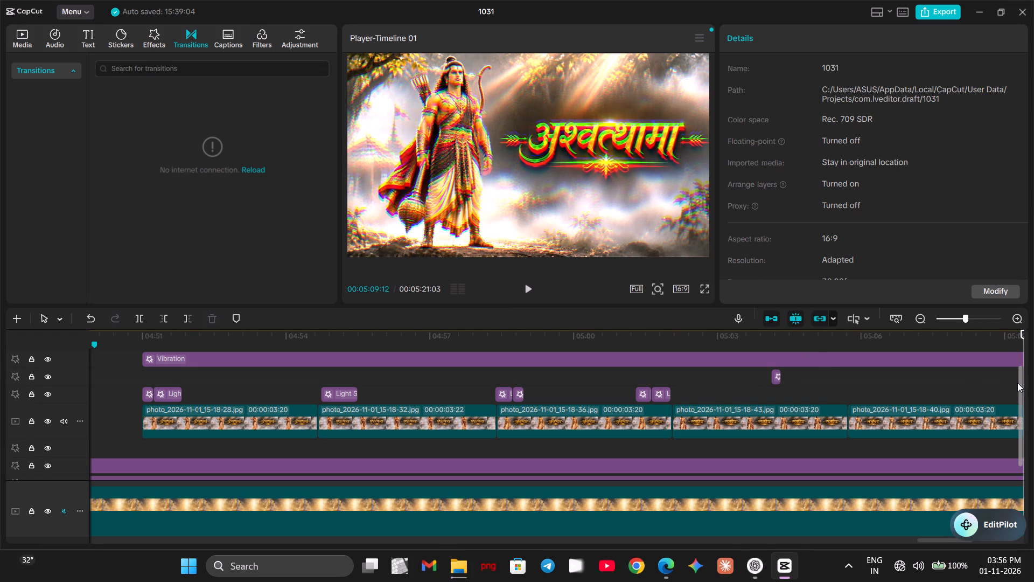
pyautogui.moveTo(1024, 343); pyautogui.dragTo(1033, 371)
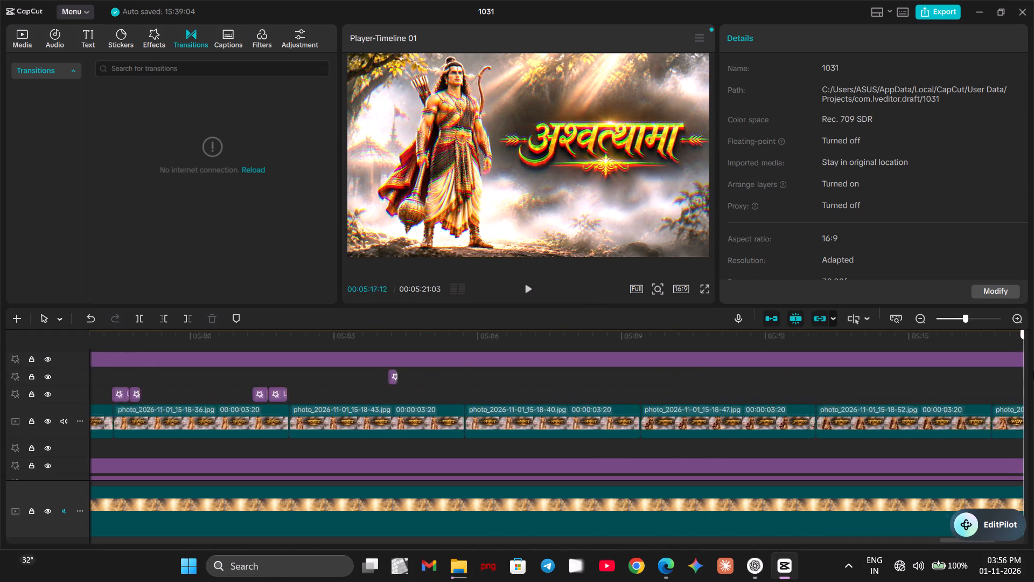
pyautogui.moveTo(1033, 371); pyautogui.dragTo(1033, 388)
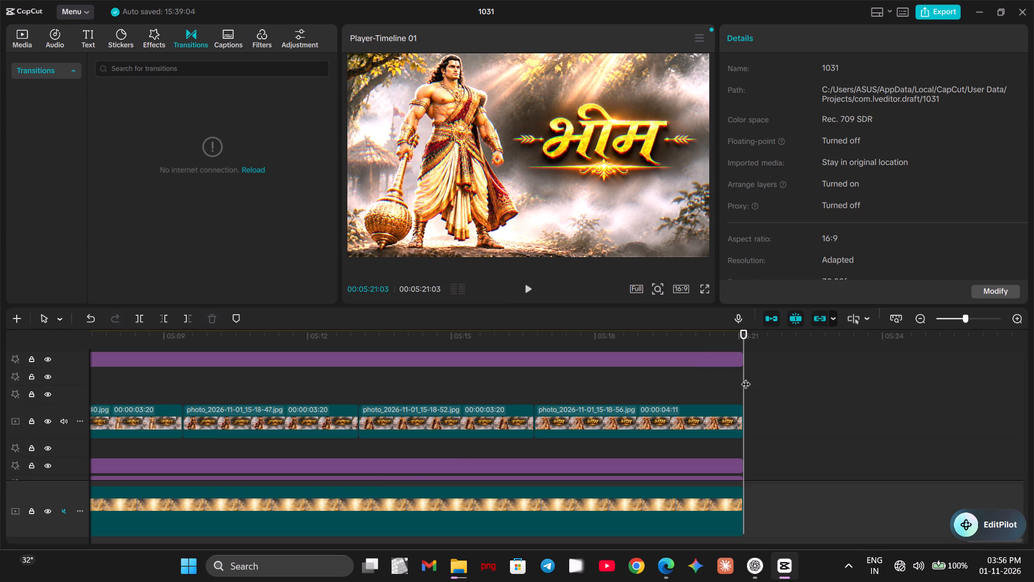
pyautogui.moveTo(746, 377); pyautogui.dragTo(611, 407)
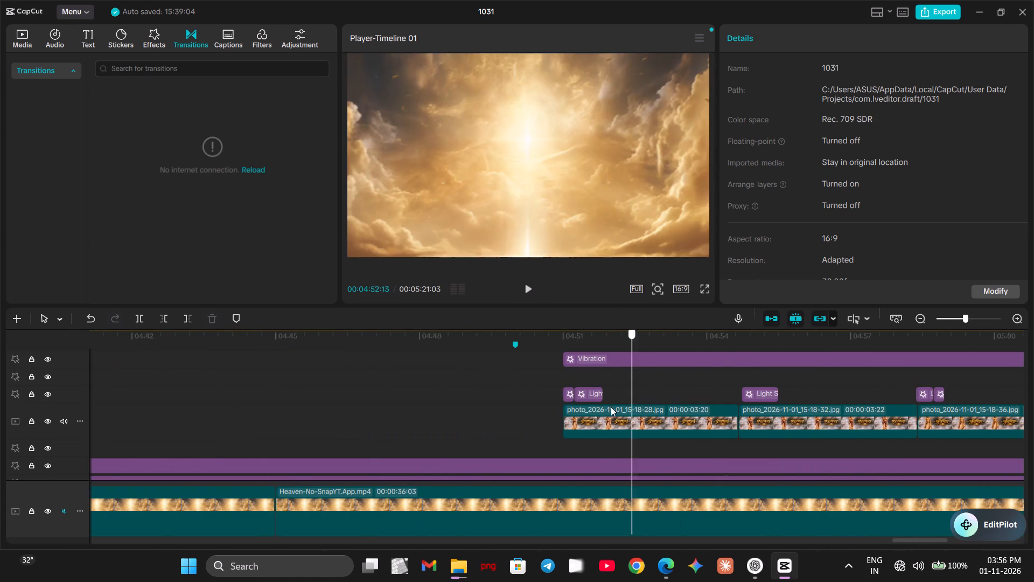
pyautogui.moveTo(611, 407); pyautogui.dragTo(788, 428)
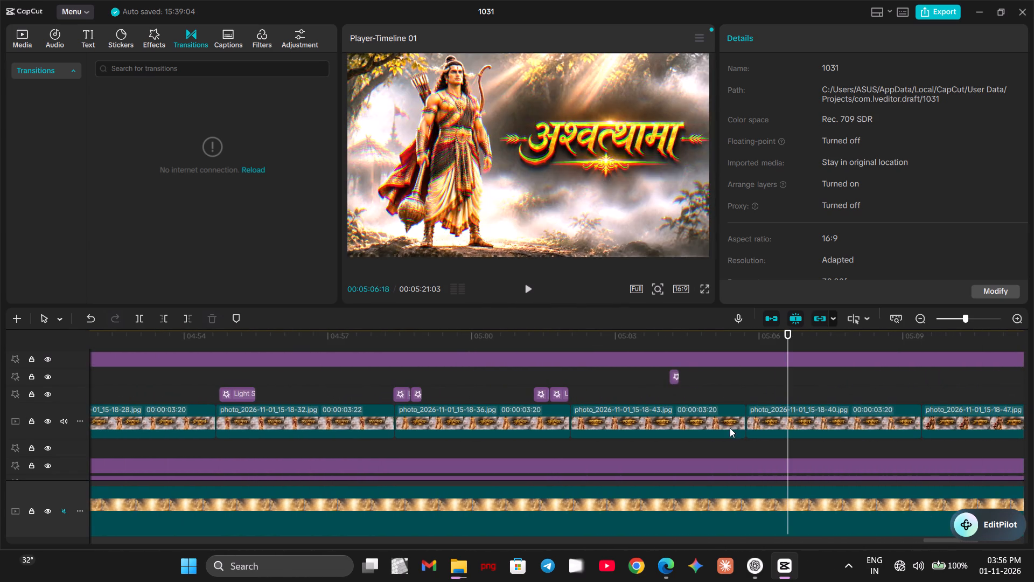
pyautogui.scroll(-4, 726, 434)
pyautogui.moveTo(787, 444); pyautogui.dragTo(525, 454)
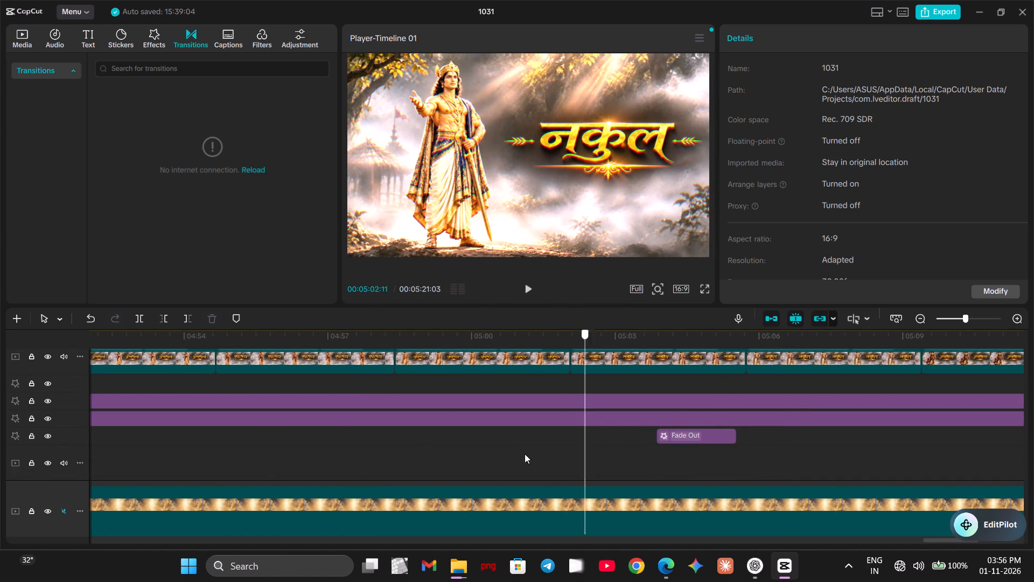
pyautogui.moveTo(525, 454); pyautogui.dragTo(605, 429)
# Delete the Vibration effect spanning the closing character title cards.
pyautogui.scroll(2, 596, 436)
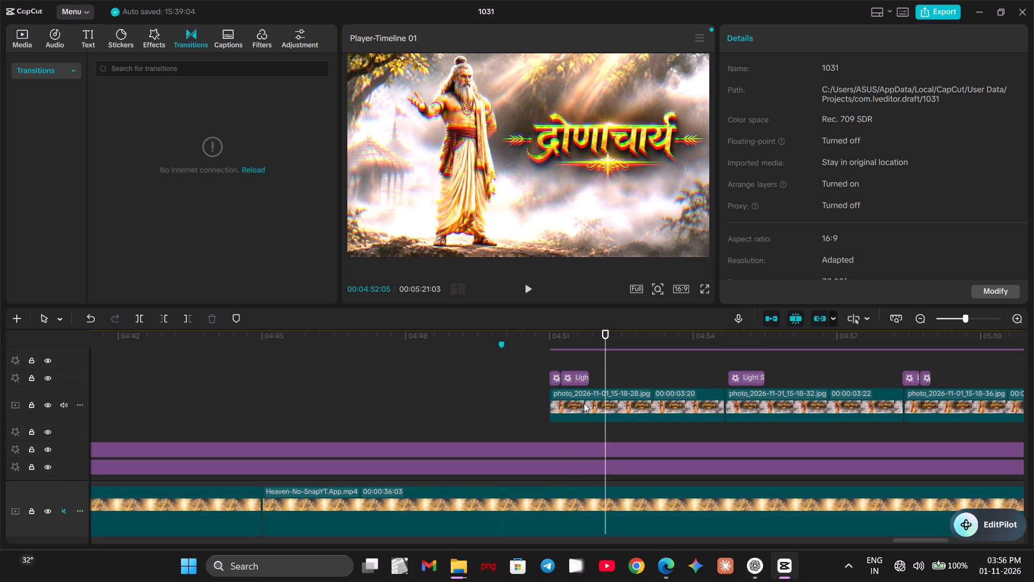
pyautogui.scroll(4, 584, 403)
pyautogui.click(582, 386)
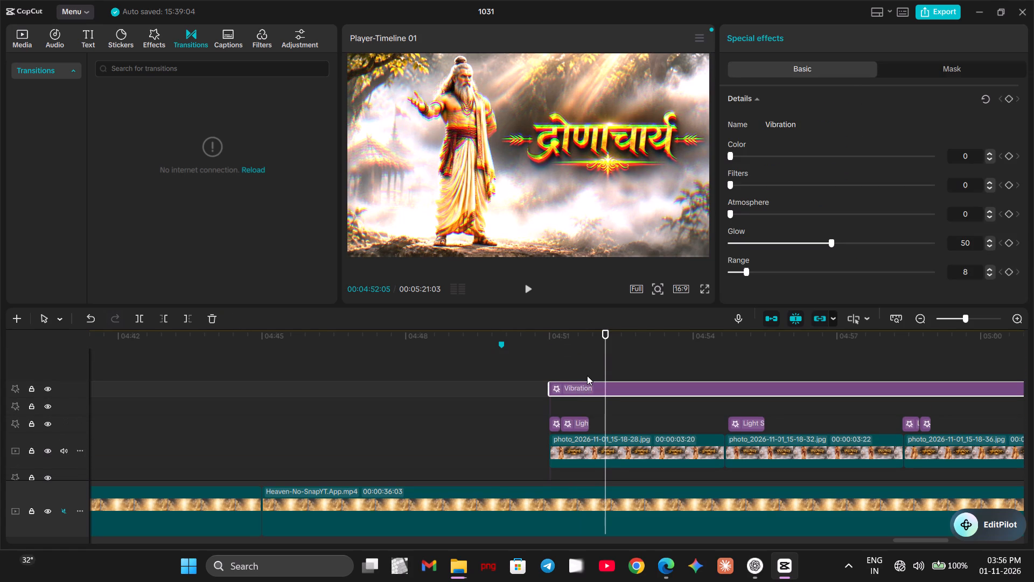
pyautogui.press('Delete')
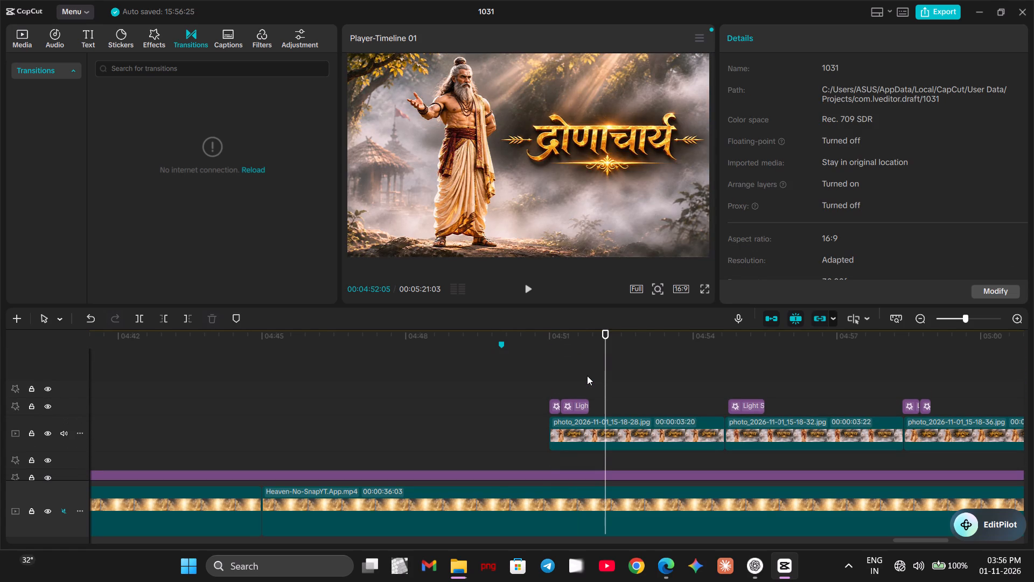
# Preview the playback from around 00:04:50, just before the first character title card.
pyautogui.moveTo(611, 376); pyautogui.dragTo(602, 378)
pyautogui.moveTo(601, 378); pyautogui.dragTo(449, 428)
pyautogui.press('space')
pyautogui.press('space')
pyautogui.press('space')
pyautogui.press('space')
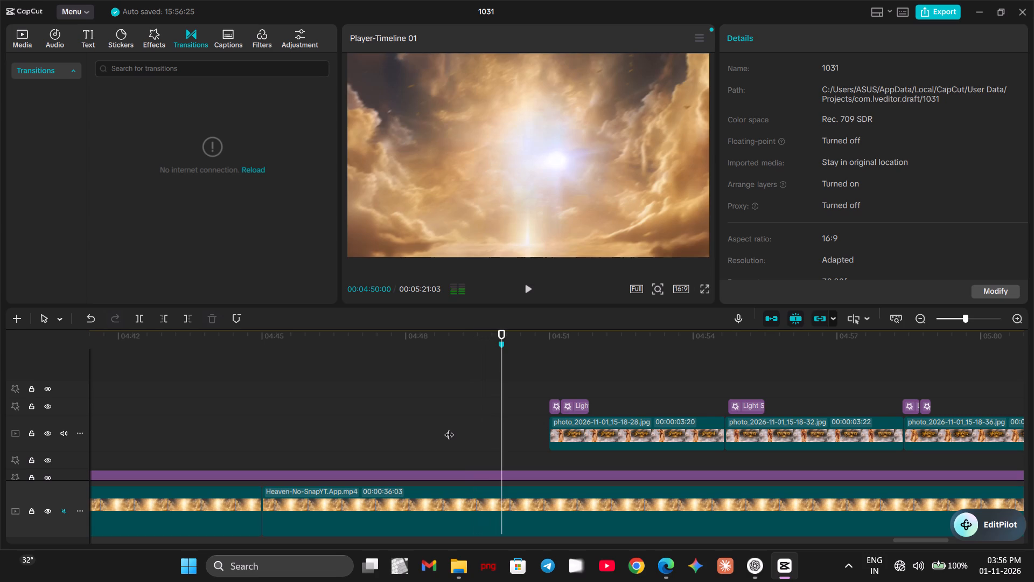
pyautogui.press('space')
pyautogui.press('space')
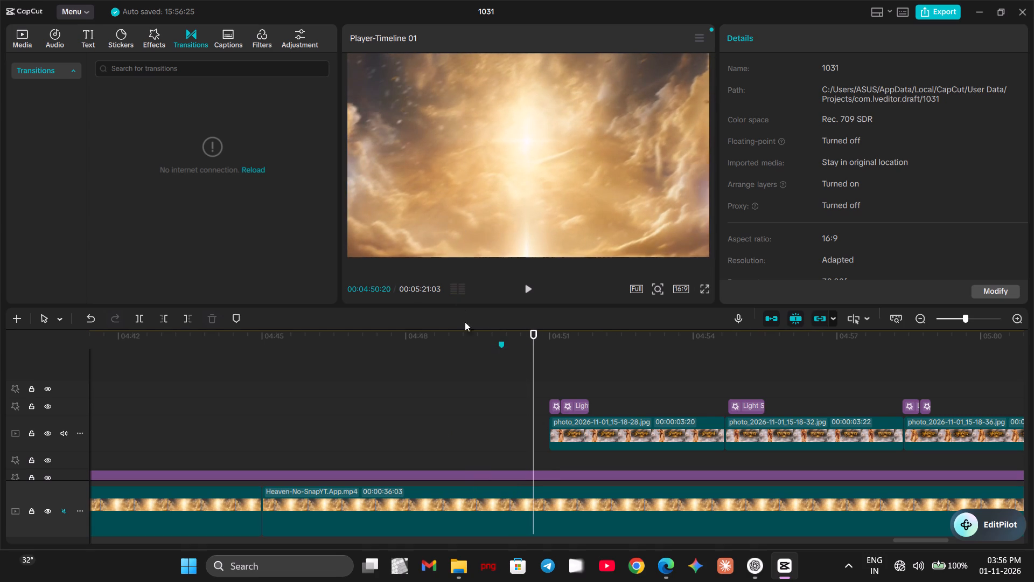
# Split the Camera Flash effect at 00:04:51:00, where the first title card starts, and move its second part to a track above the cards.
pyautogui.press('space')
pyautogui.press('space')
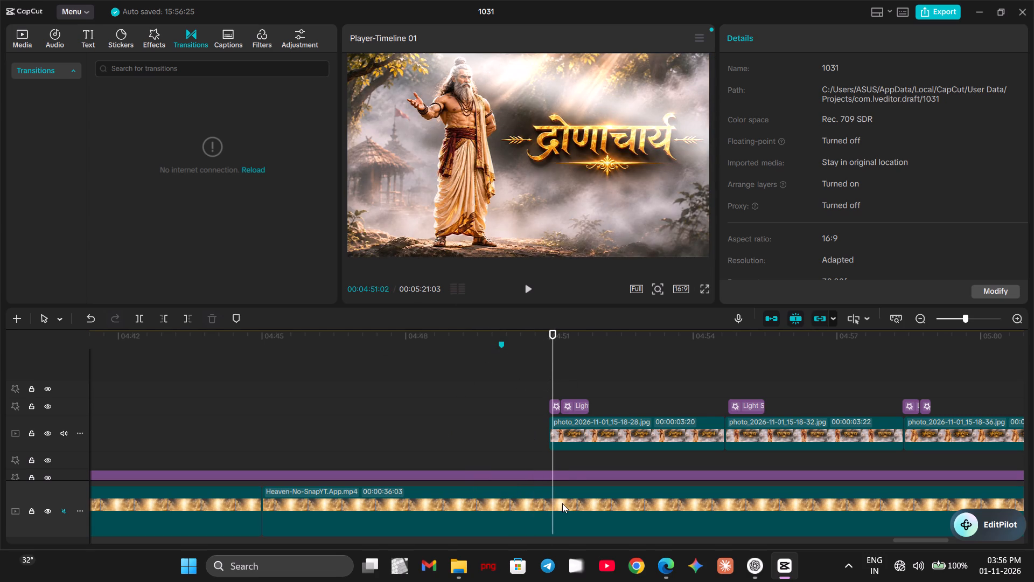
pyautogui.scroll(-2, 576, 468)
pyautogui.click(551, 426)
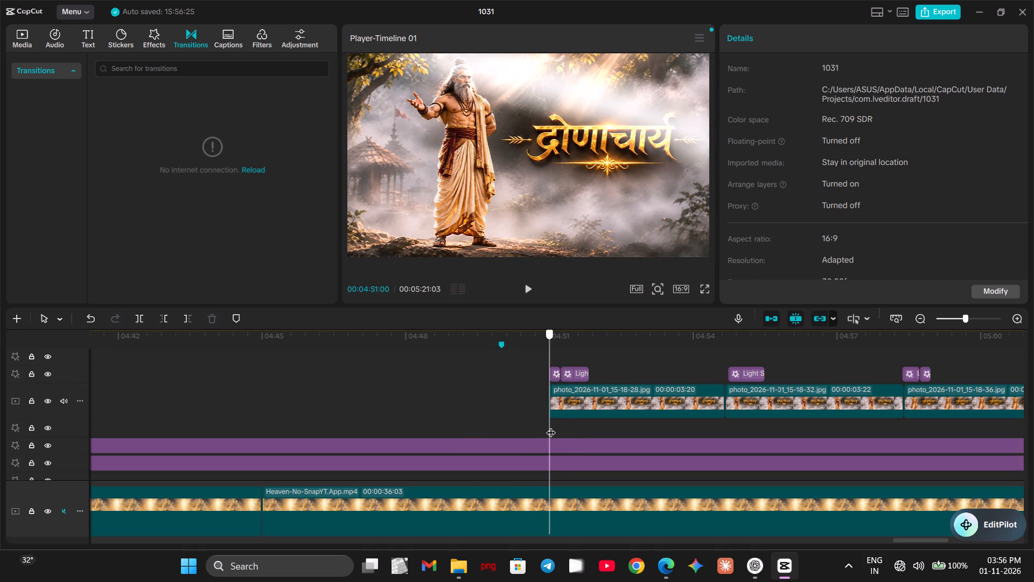
pyautogui.click(564, 441)
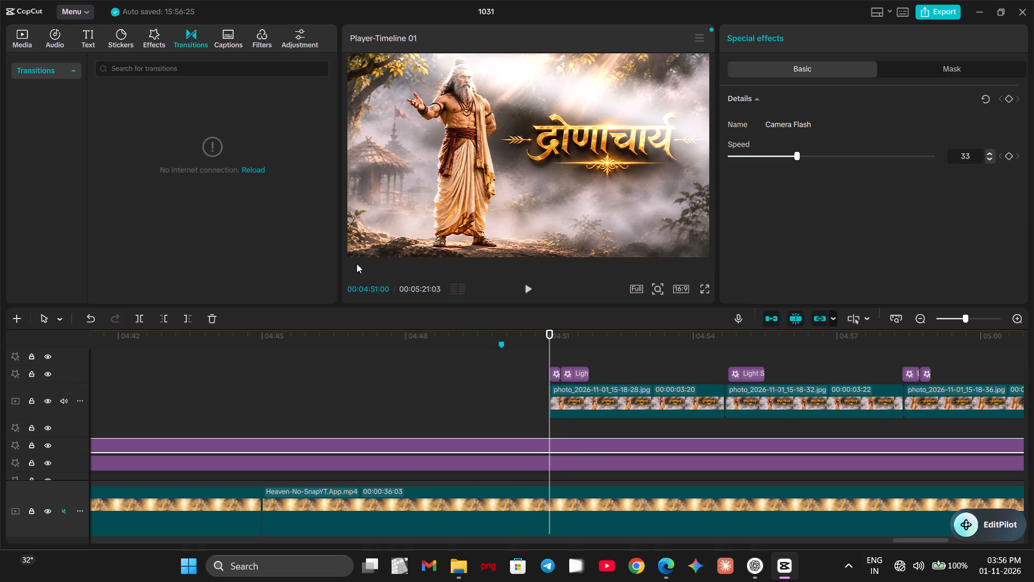
pyautogui.click(141, 317)
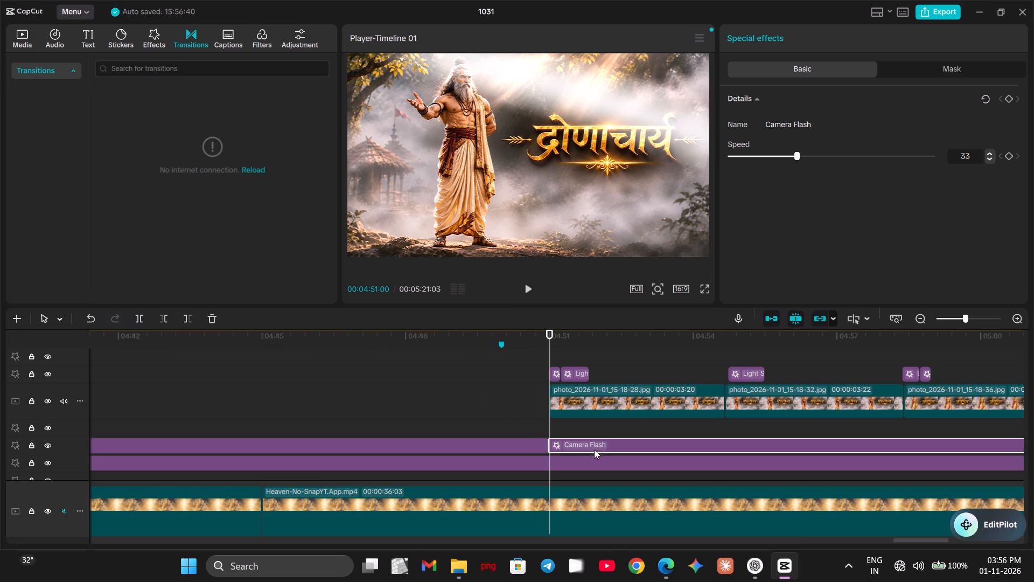
pyautogui.moveTo(596, 445); pyautogui.dragTo(593, 352)
# Preview the closing title cards from 00:04:51:00 through to the सहदेव card.
pyautogui.press('space')
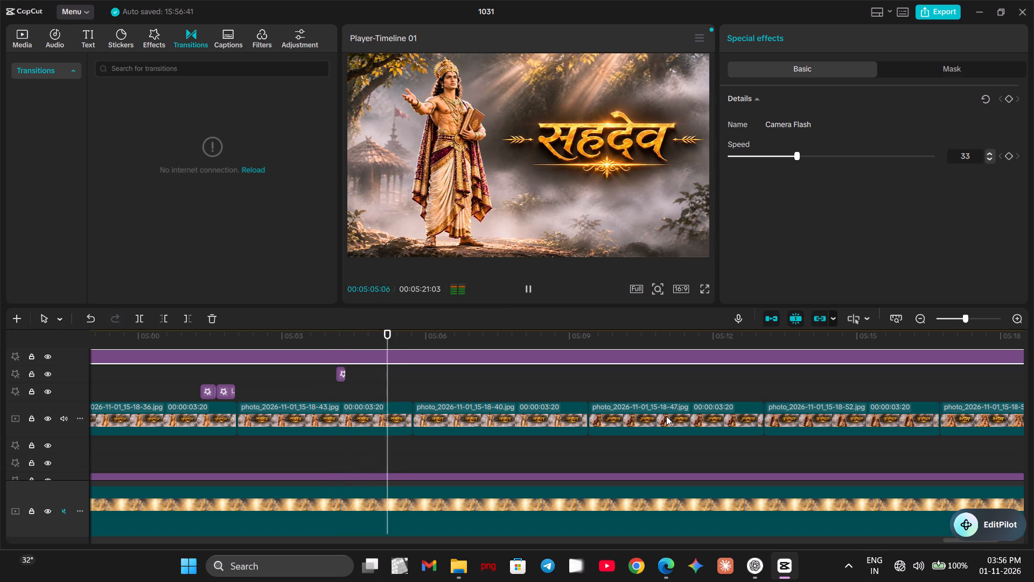
pyautogui.press('space')
# Slightly lengthen the end of the short Light Slash effect above the सहदेव title card.
pyautogui.click(350, 374)
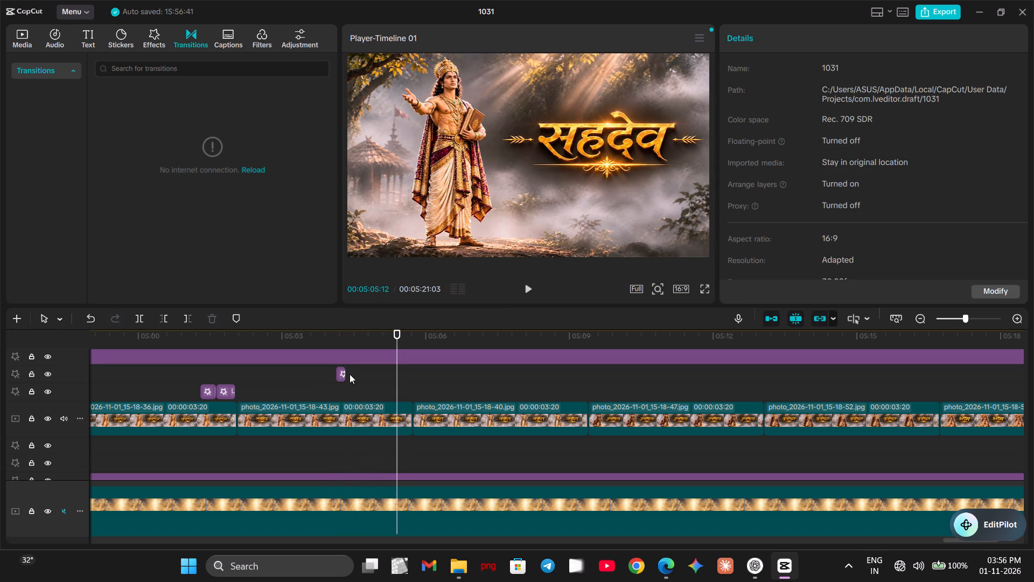
pyautogui.moveTo(343, 375); pyautogui.dragTo(354, 391)
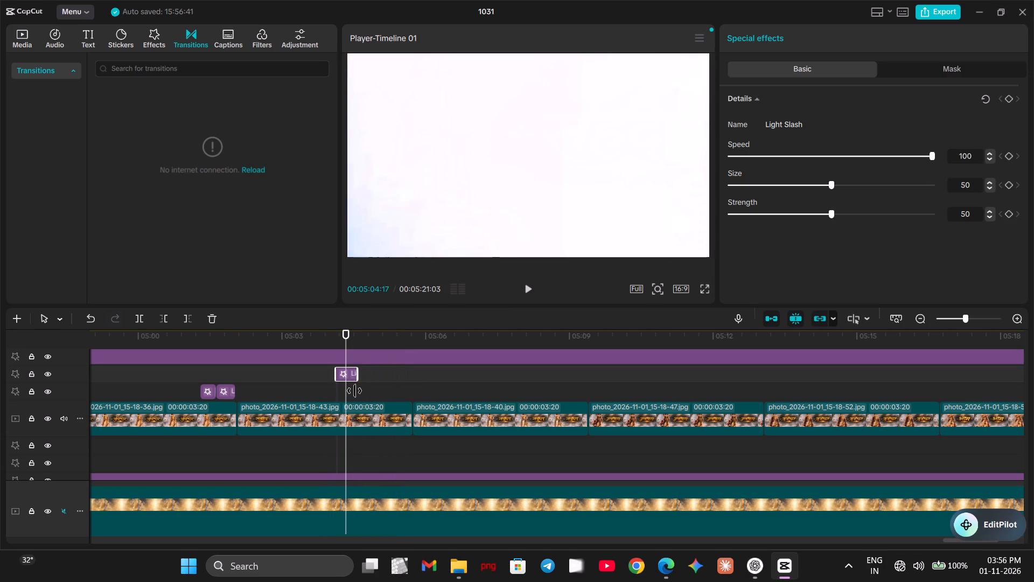
pyautogui.moveTo(354, 391); pyautogui.dragTo(353, 391)
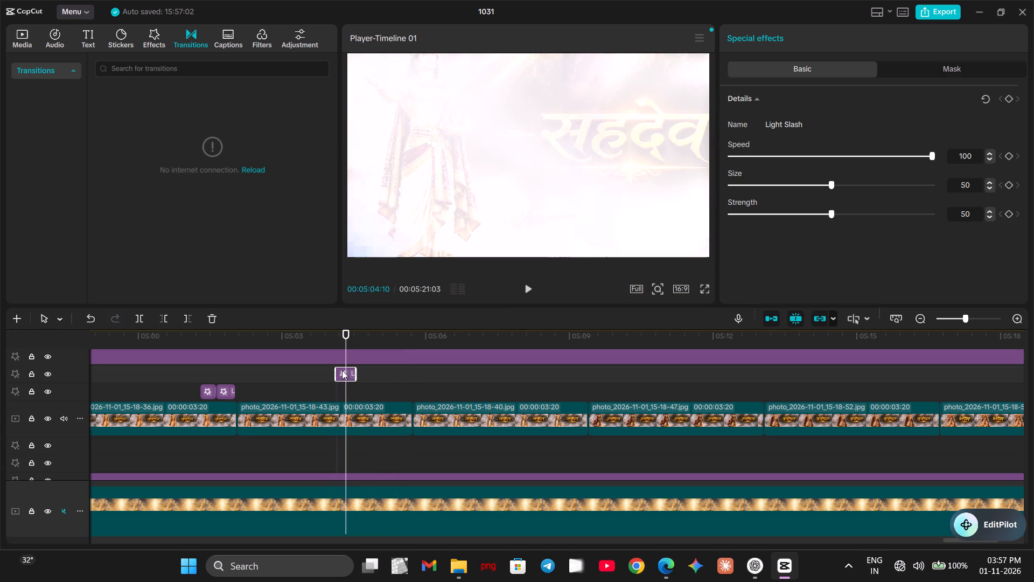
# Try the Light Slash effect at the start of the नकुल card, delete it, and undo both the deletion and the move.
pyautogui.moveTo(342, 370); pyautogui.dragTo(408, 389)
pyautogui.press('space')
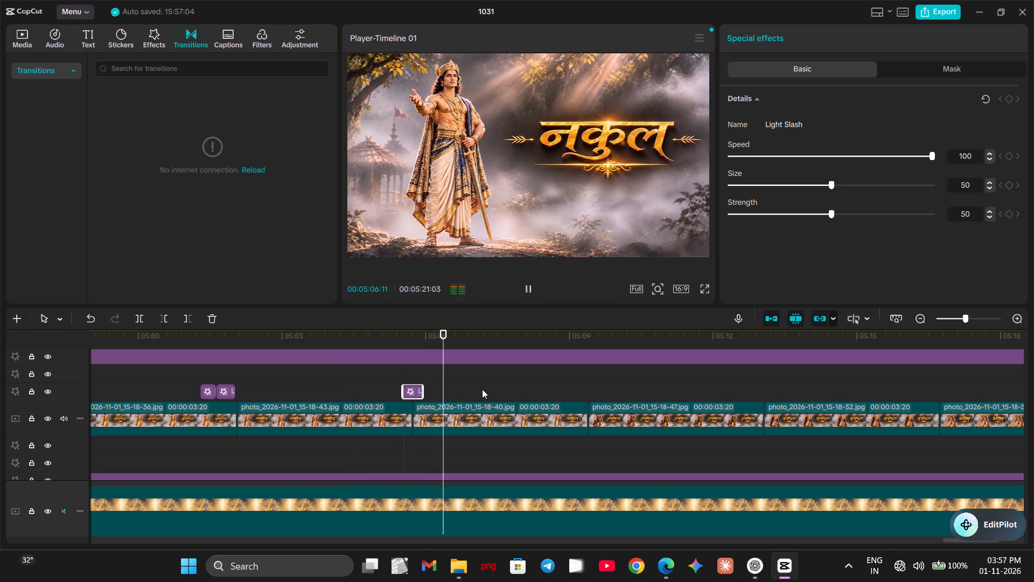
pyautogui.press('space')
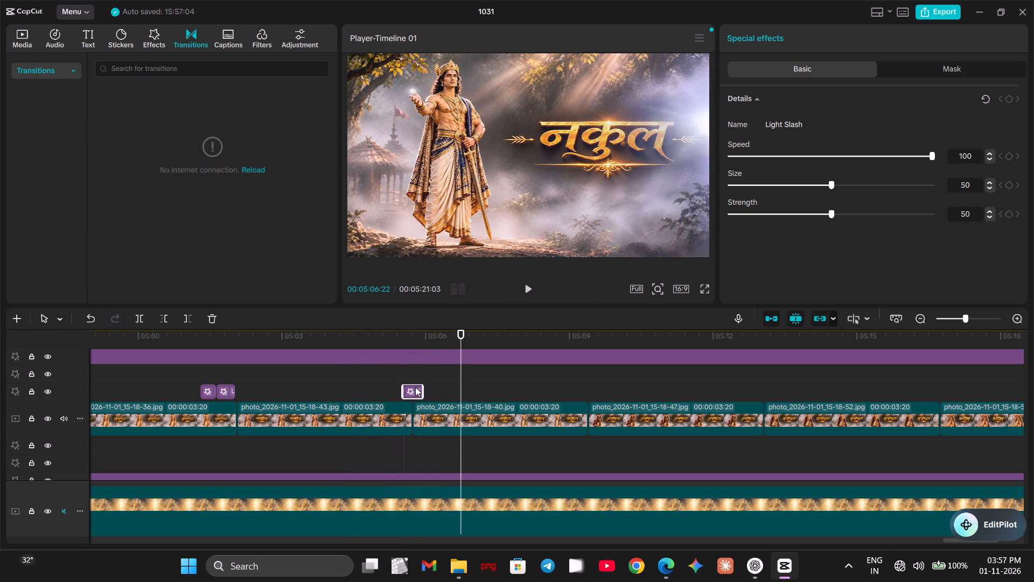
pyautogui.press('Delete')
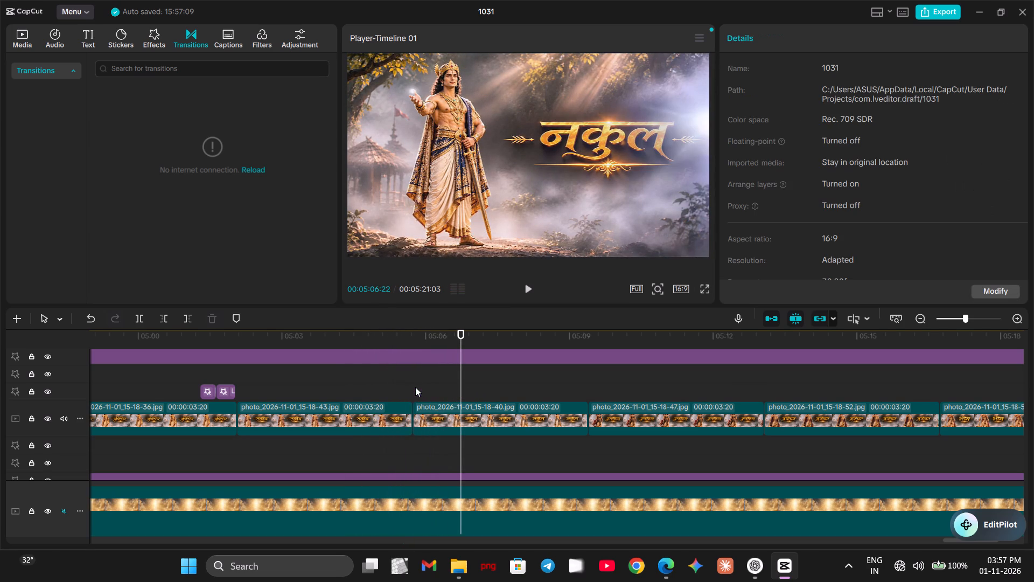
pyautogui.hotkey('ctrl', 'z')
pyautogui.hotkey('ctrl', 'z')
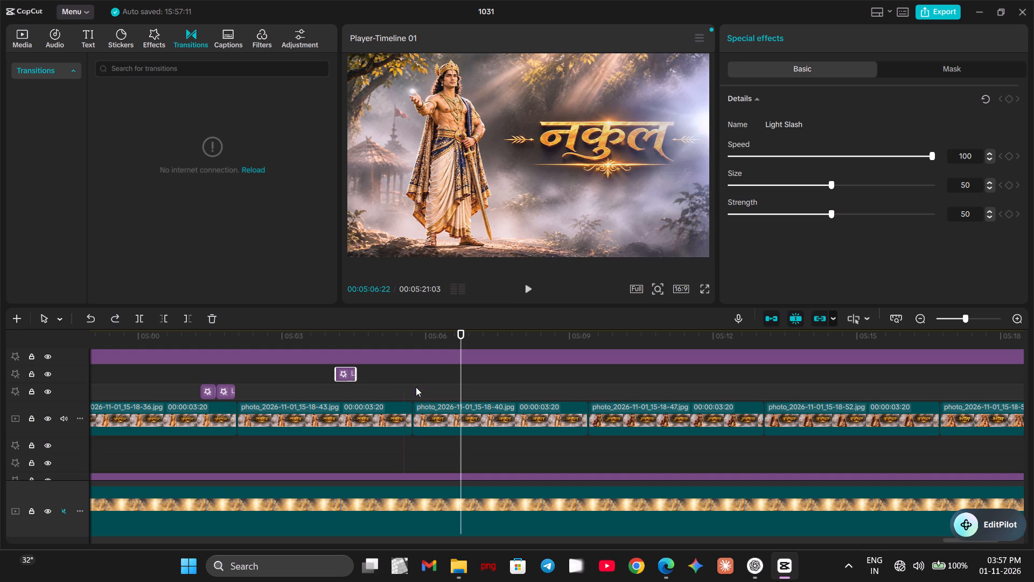
# Delete the Camera Flash segment that spans the closing title cards.
pyautogui.click(431, 361)
pyautogui.press('Delete')
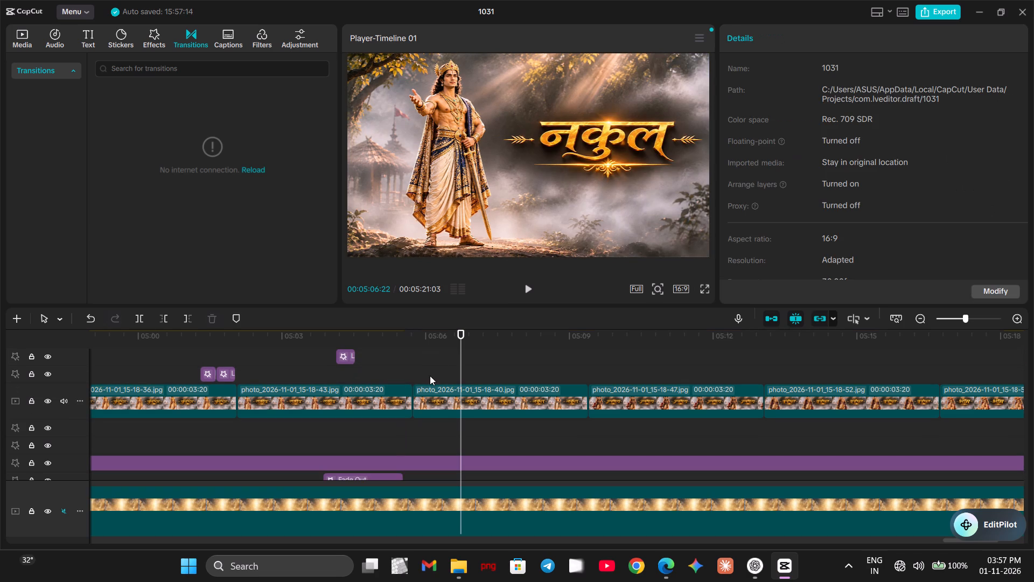
# Split the Heaven background clip at 00:04:51:00, where the द्रोणाचार्य title card starts.
pyautogui.moveTo(458, 369); pyautogui.dragTo(110, 433)
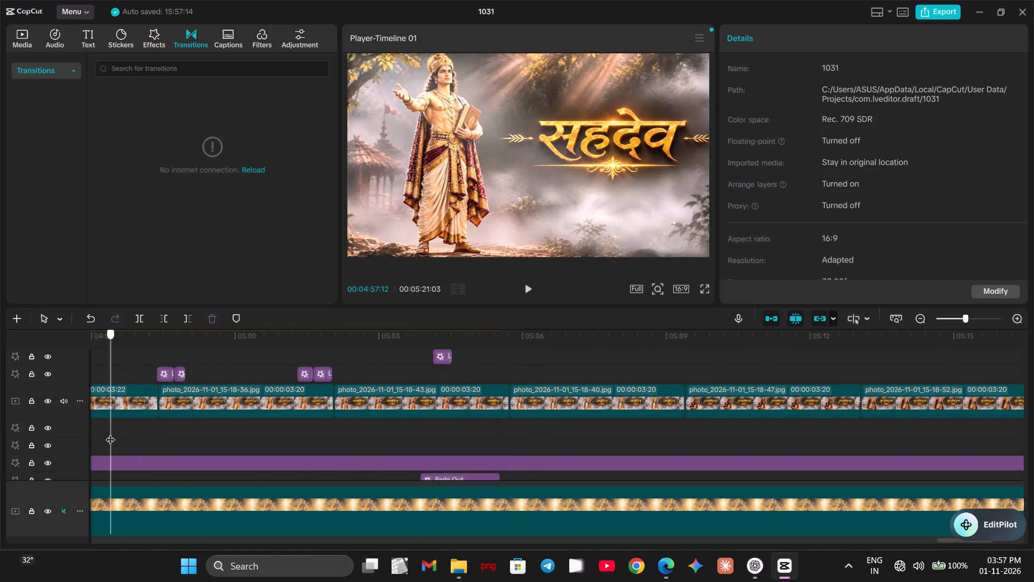
pyautogui.moveTo(110, 433); pyautogui.dragTo(244, 434)
pyautogui.click(142, 317)
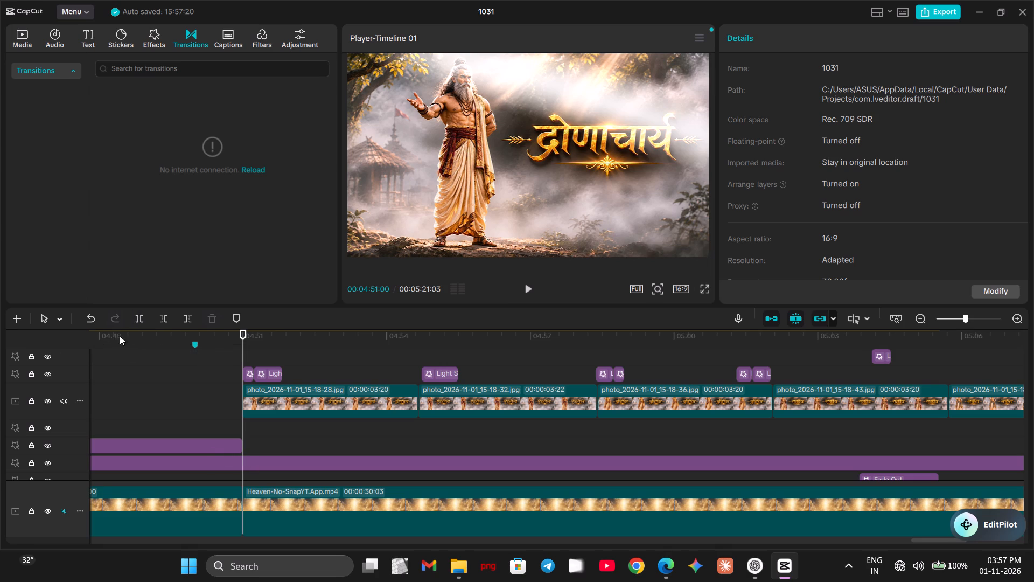
pyautogui.click(131, 320)
# Split the Subtle Shake effect at 00:04:51:00 and move its second part to a track above the title cards.
pyautogui.click(254, 465)
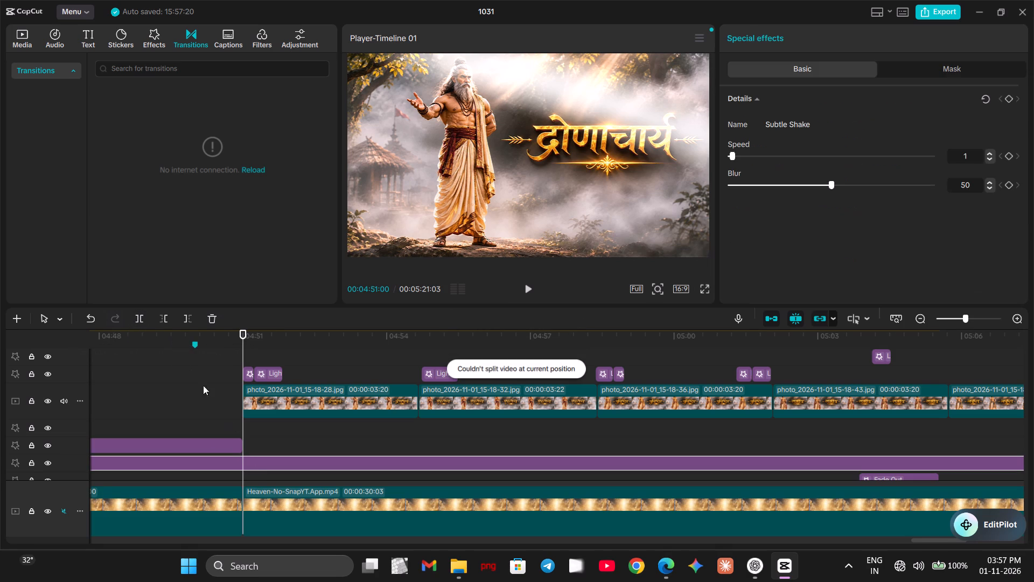
pyautogui.click(135, 317)
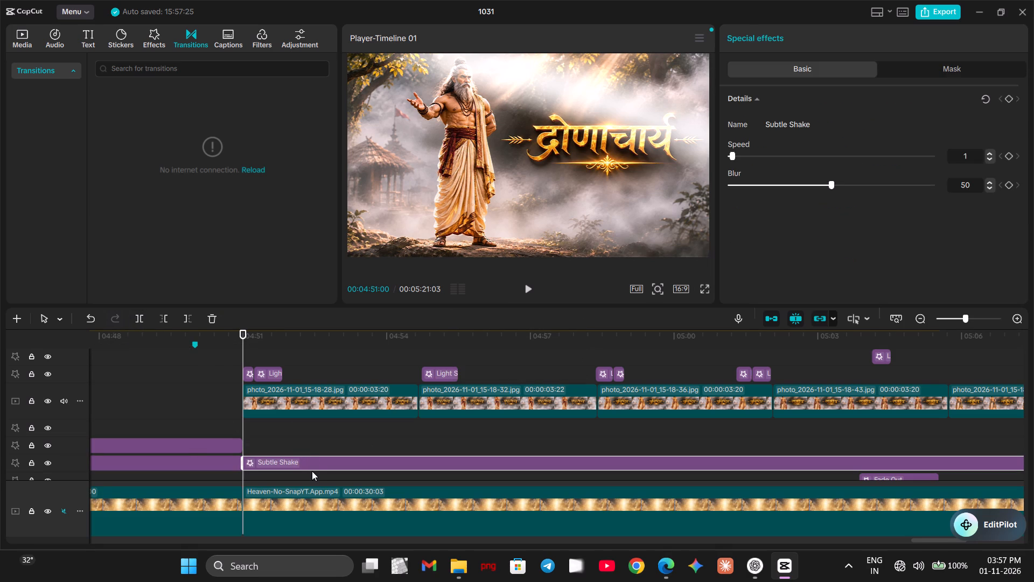
pyautogui.moveTo(312, 466); pyautogui.dragTo(311, 364)
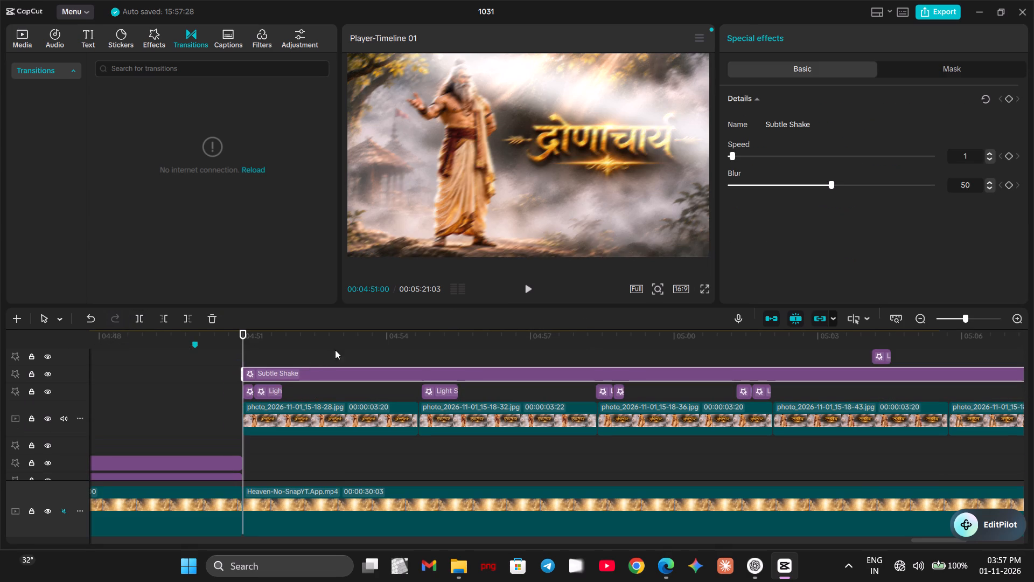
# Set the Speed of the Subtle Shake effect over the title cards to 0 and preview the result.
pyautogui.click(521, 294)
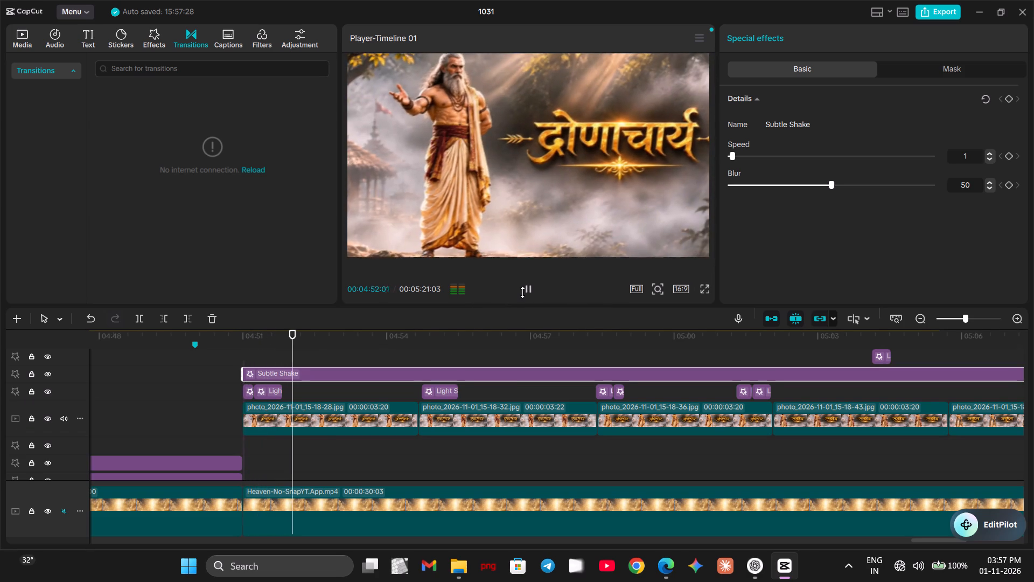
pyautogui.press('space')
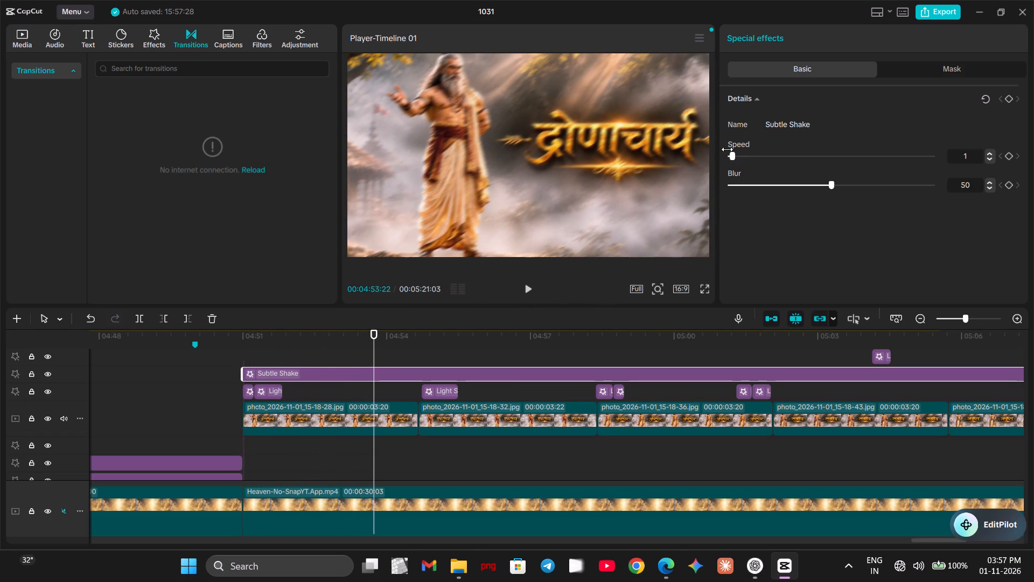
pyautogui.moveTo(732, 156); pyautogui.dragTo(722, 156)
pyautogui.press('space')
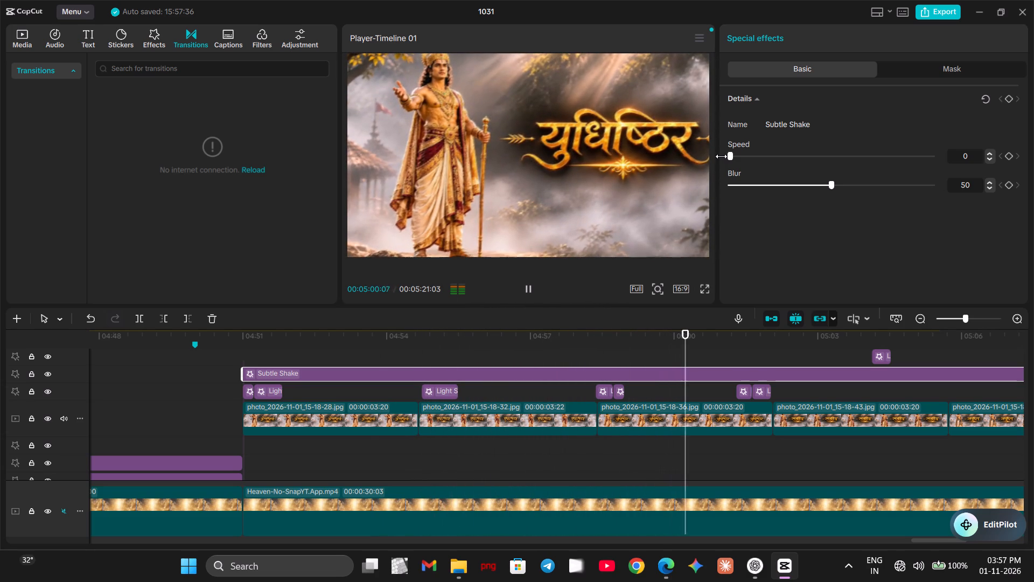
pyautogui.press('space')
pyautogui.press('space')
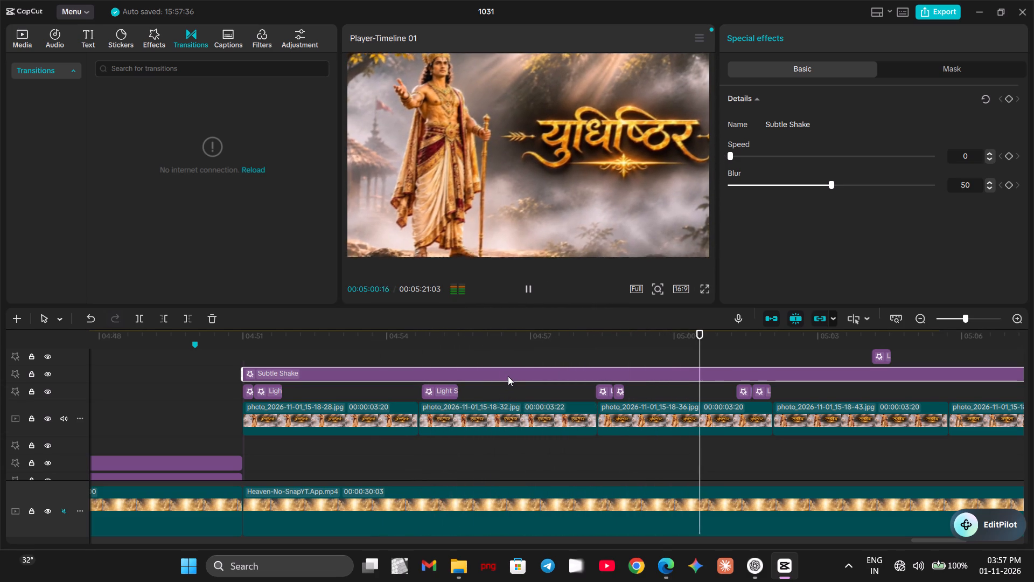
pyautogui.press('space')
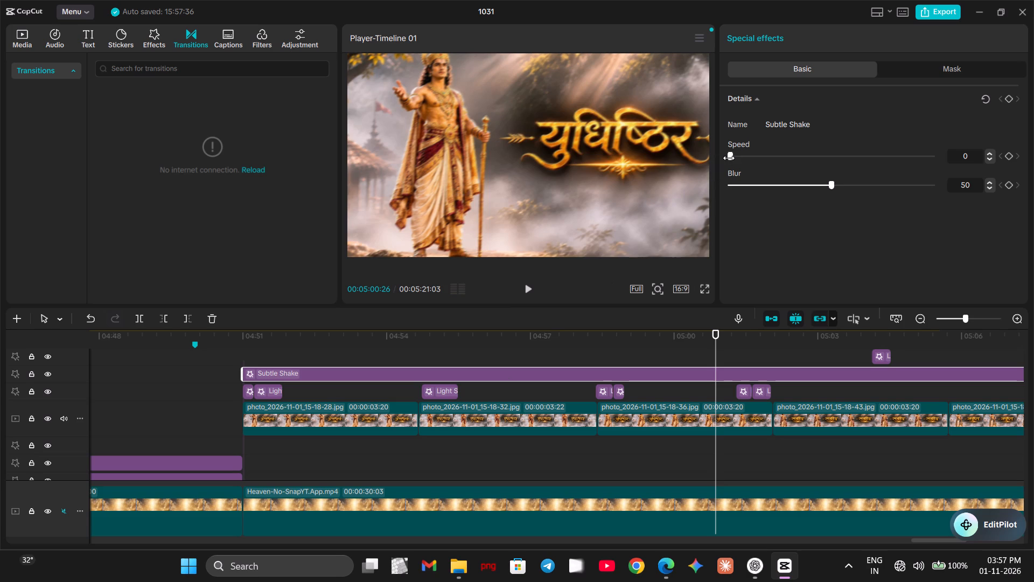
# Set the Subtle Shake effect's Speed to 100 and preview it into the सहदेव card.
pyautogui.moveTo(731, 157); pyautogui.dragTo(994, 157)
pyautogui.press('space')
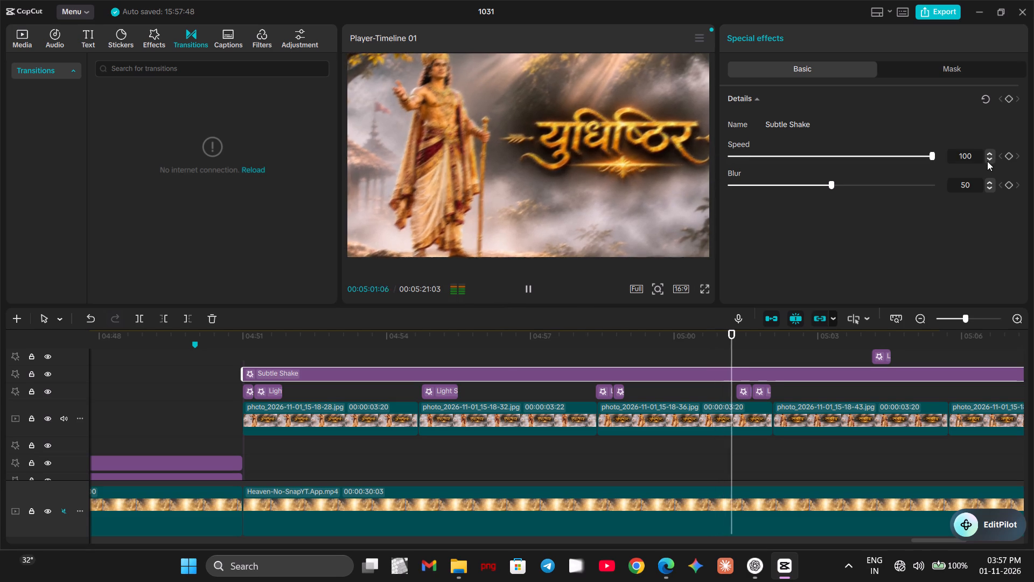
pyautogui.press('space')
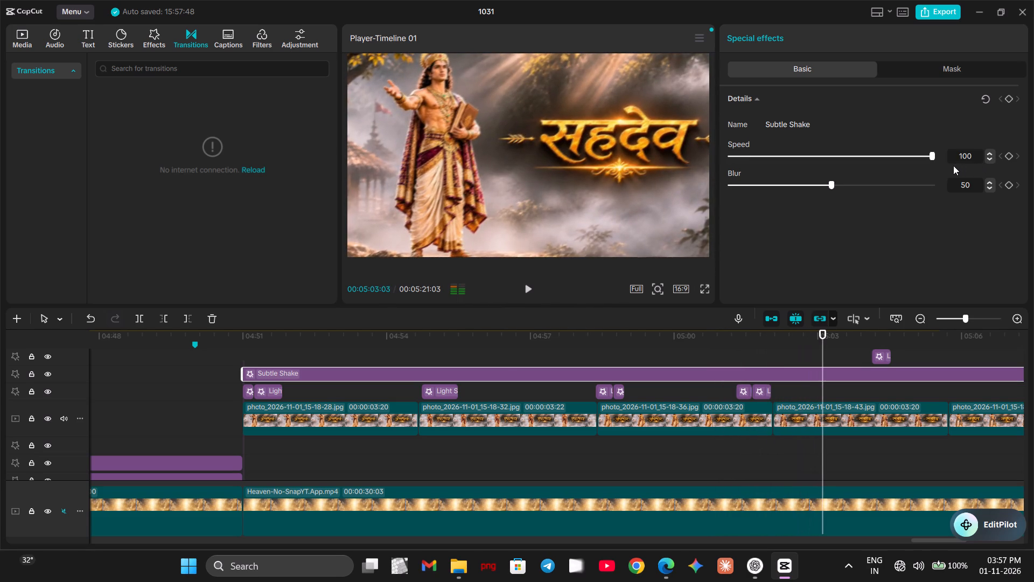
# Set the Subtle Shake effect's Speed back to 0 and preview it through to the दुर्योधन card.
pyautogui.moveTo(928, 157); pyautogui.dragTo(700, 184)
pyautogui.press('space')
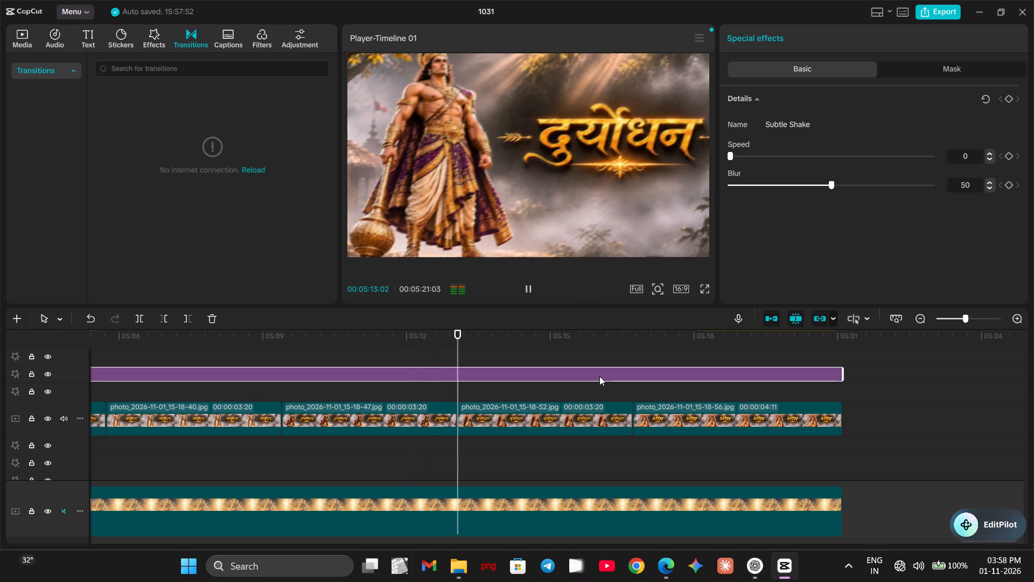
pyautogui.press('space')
# Delete the Subtle Shake segment that spans the closing title cards.
pyautogui.click(597, 377)
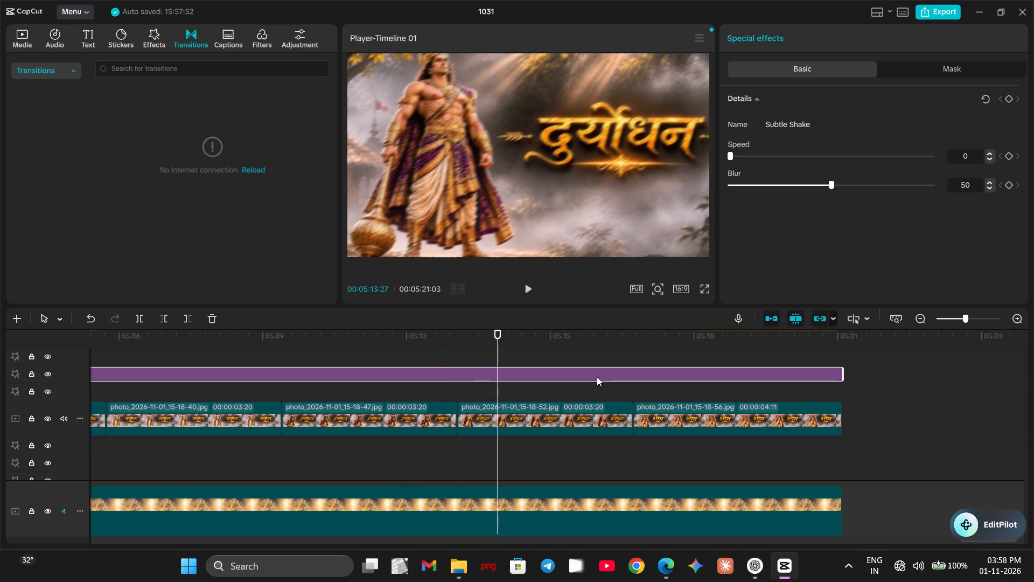
pyautogui.press('Delete')
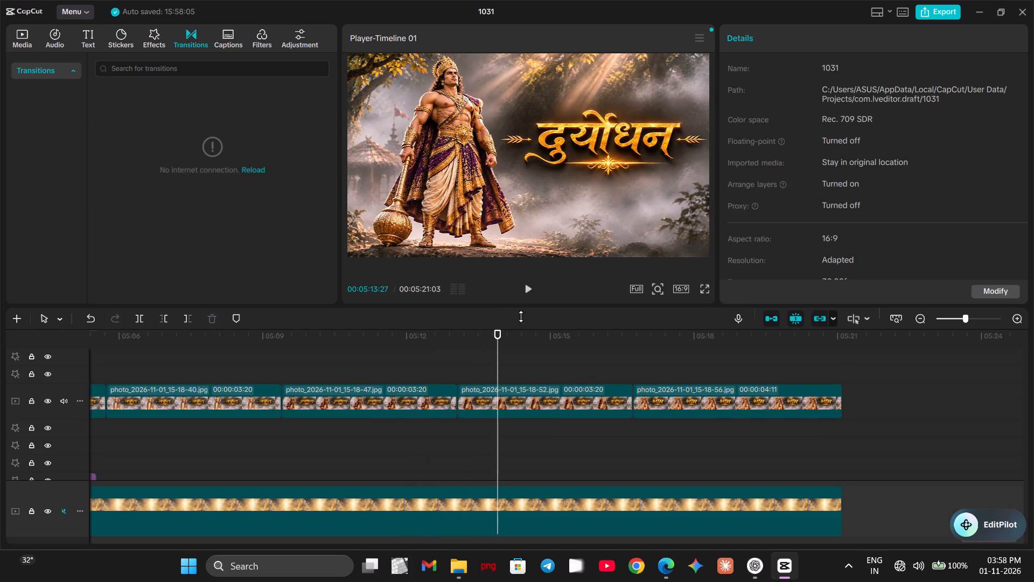
# Go back to around 00:04:11 on the timeline, in the section before the title cards.
pyautogui.moveTo(495, 368); pyautogui.dragTo(87, 438)
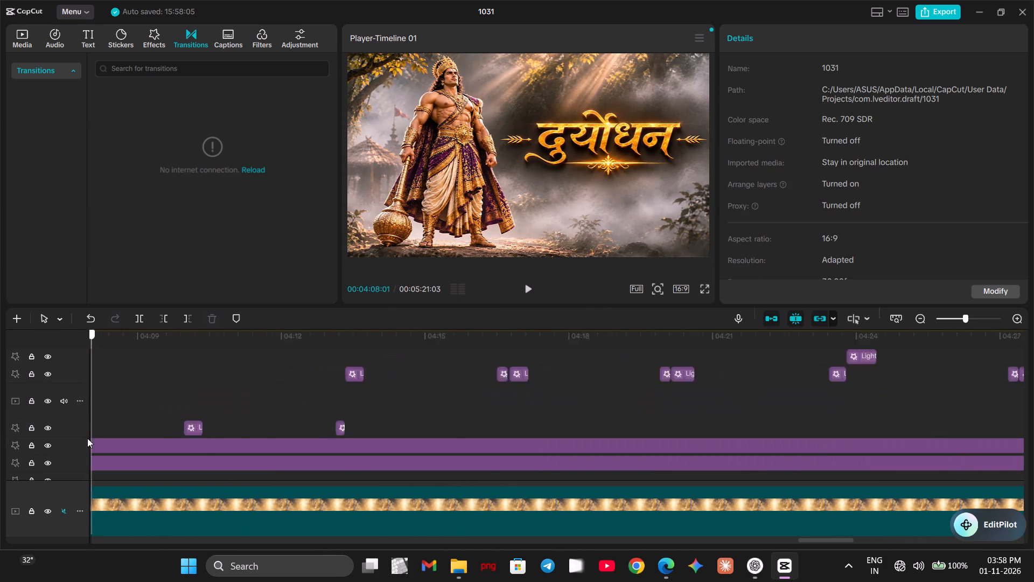
pyautogui.moveTo(87, 438); pyautogui.dragTo(375, 454)
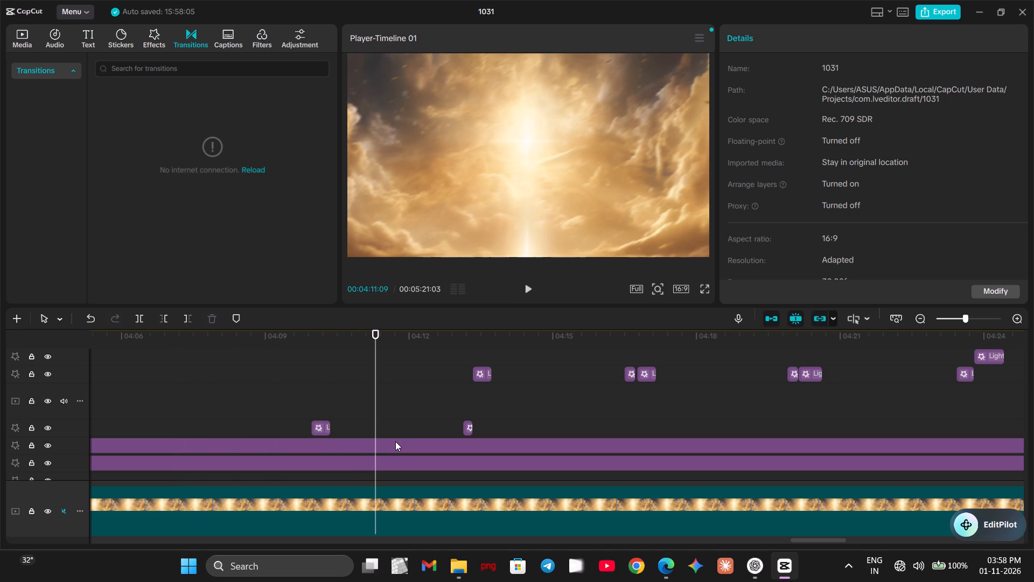
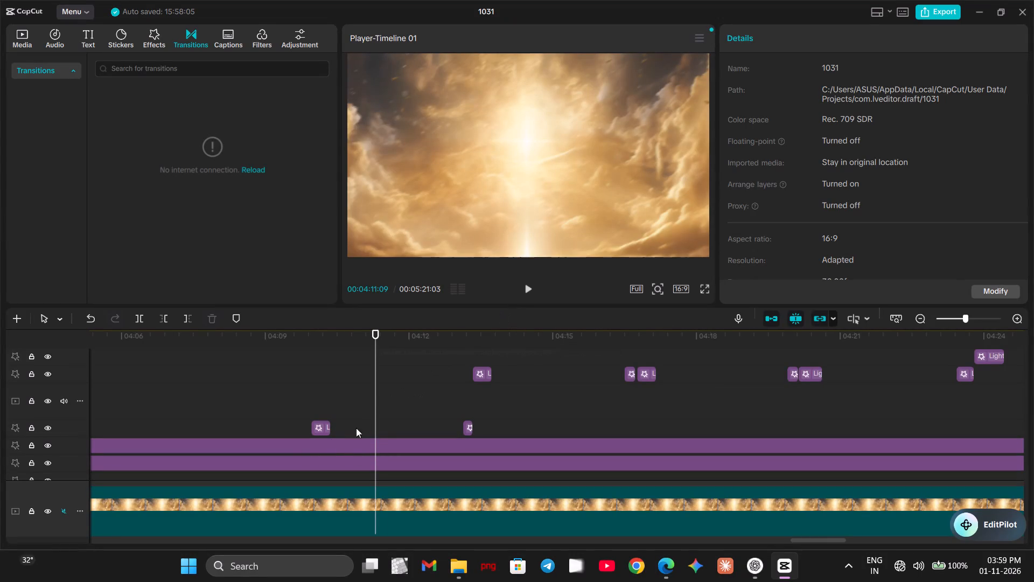
# Go back to around 00:00:25 in the opening clips and preview the transitions through to photo_2026-10-31_23-26-14.jpg.
pyautogui.moveTo(374, 403); pyautogui.dragTo(0, 458)
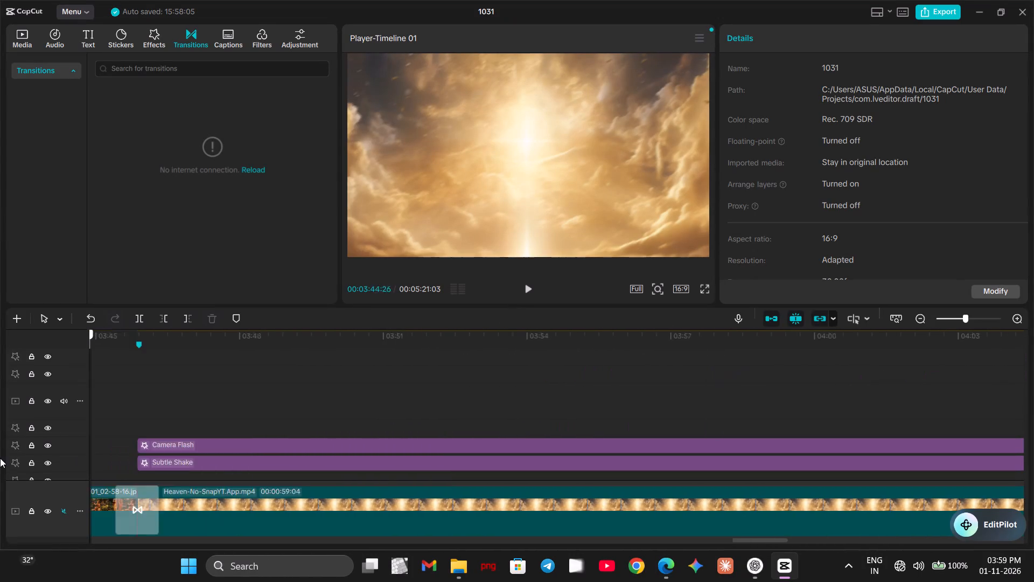
pyautogui.moveTo(0, 458); pyautogui.dragTo(7, 485)
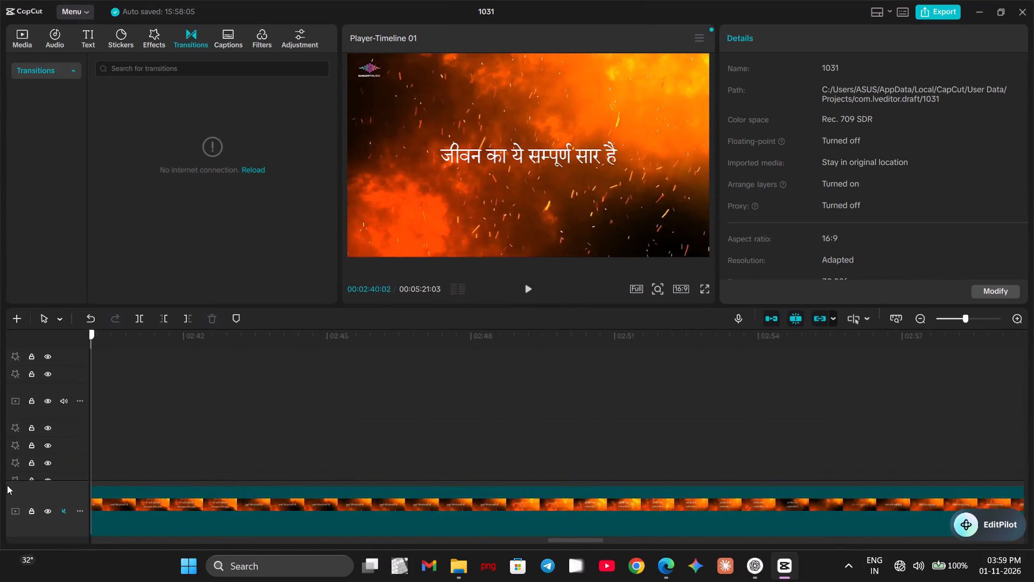
pyautogui.moveTo(7, 485); pyautogui.dragTo(1, 489)
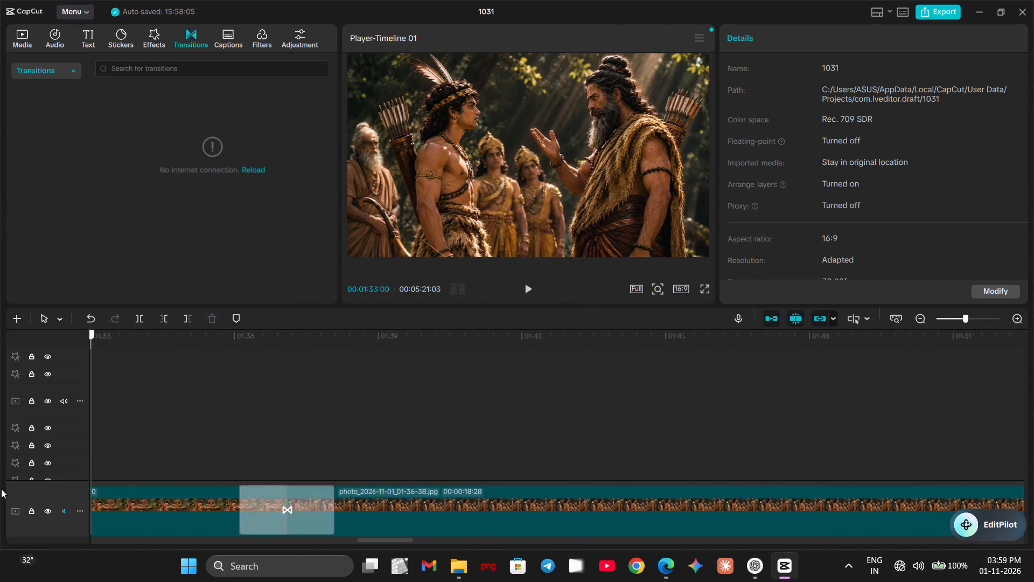
pyautogui.moveTo(1, 489); pyautogui.dragTo(366, 466)
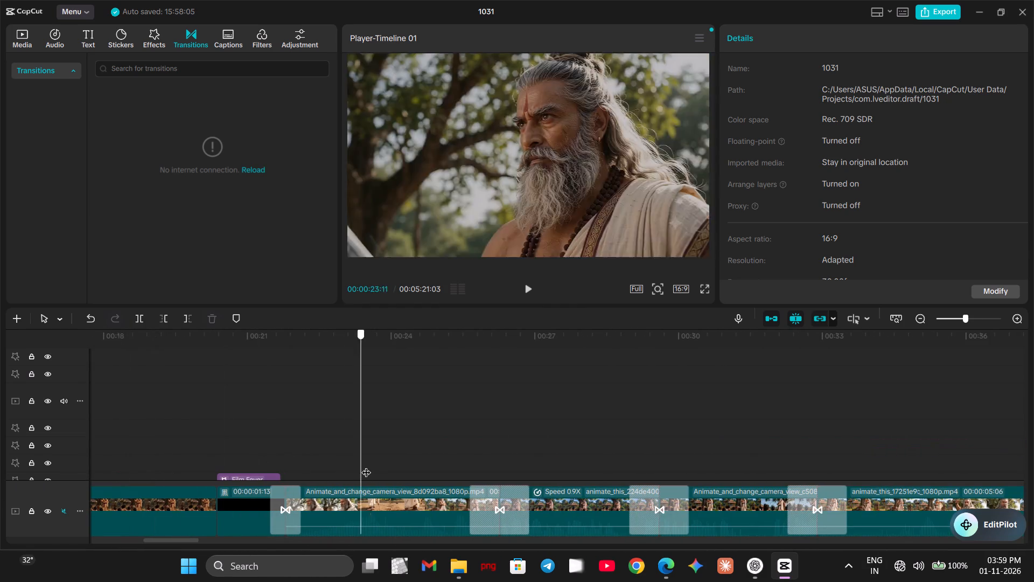
pyautogui.moveTo(366, 466); pyautogui.dragTo(470, 497)
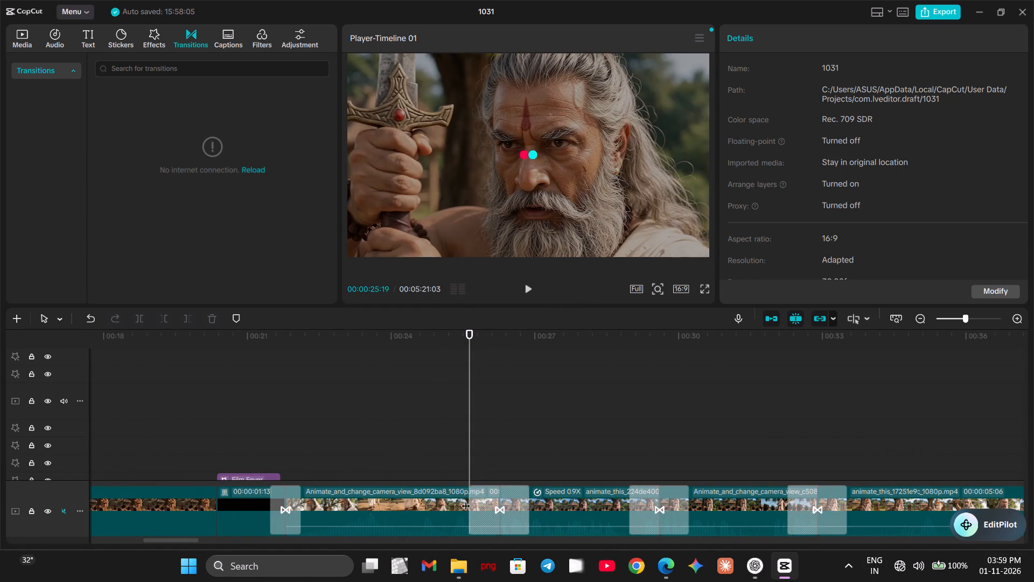
pyautogui.press('space')
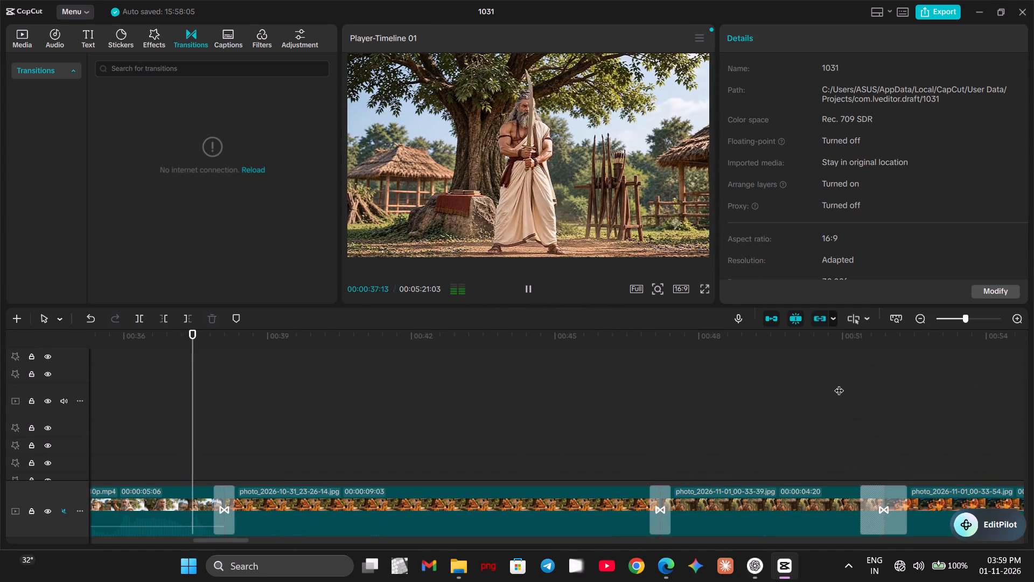
pyautogui.press('space')
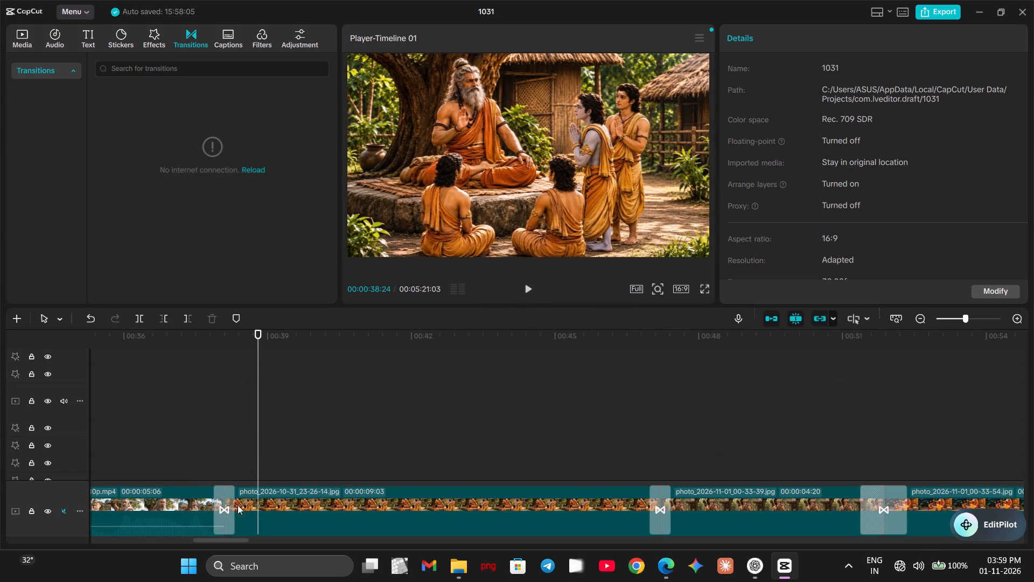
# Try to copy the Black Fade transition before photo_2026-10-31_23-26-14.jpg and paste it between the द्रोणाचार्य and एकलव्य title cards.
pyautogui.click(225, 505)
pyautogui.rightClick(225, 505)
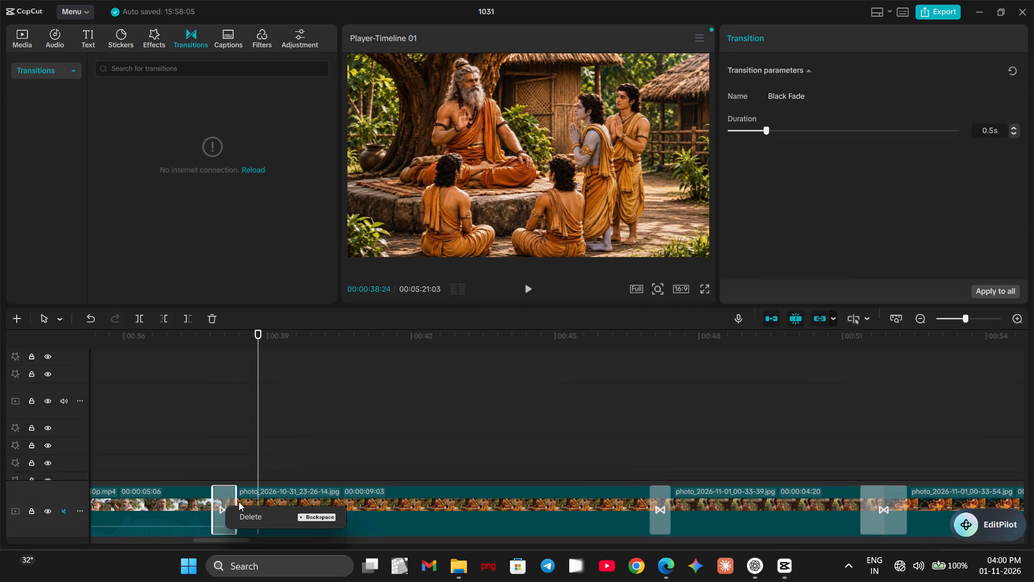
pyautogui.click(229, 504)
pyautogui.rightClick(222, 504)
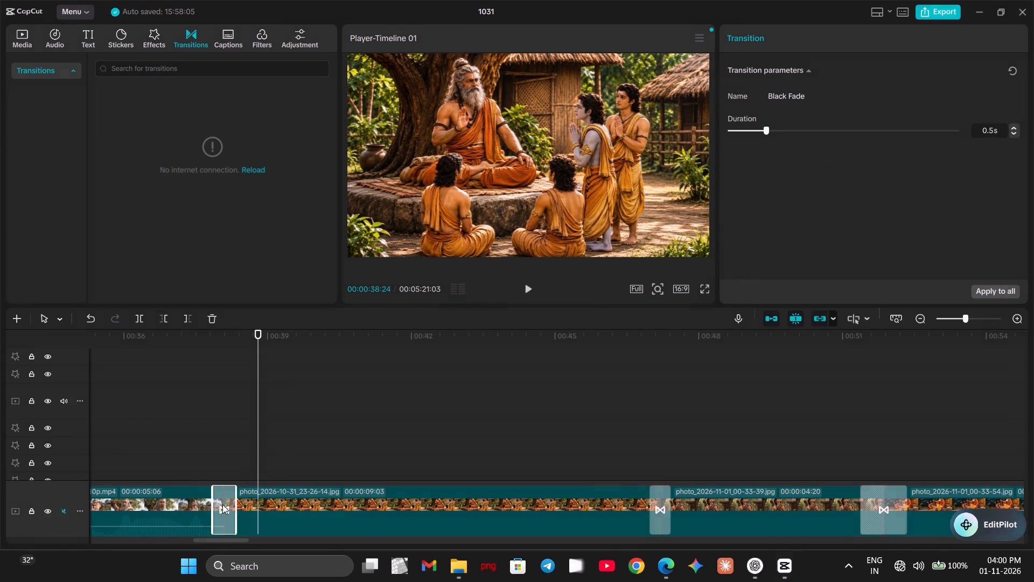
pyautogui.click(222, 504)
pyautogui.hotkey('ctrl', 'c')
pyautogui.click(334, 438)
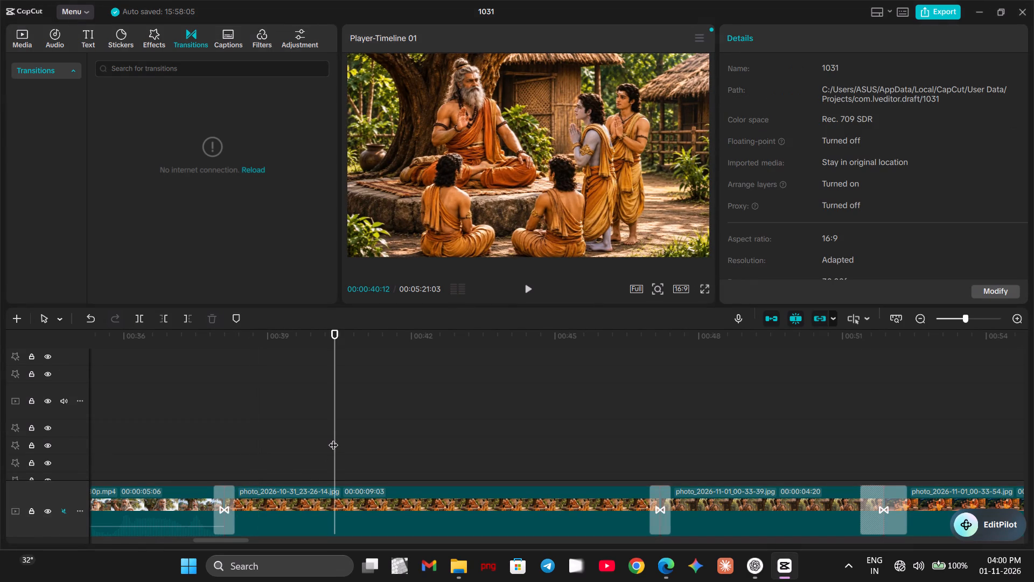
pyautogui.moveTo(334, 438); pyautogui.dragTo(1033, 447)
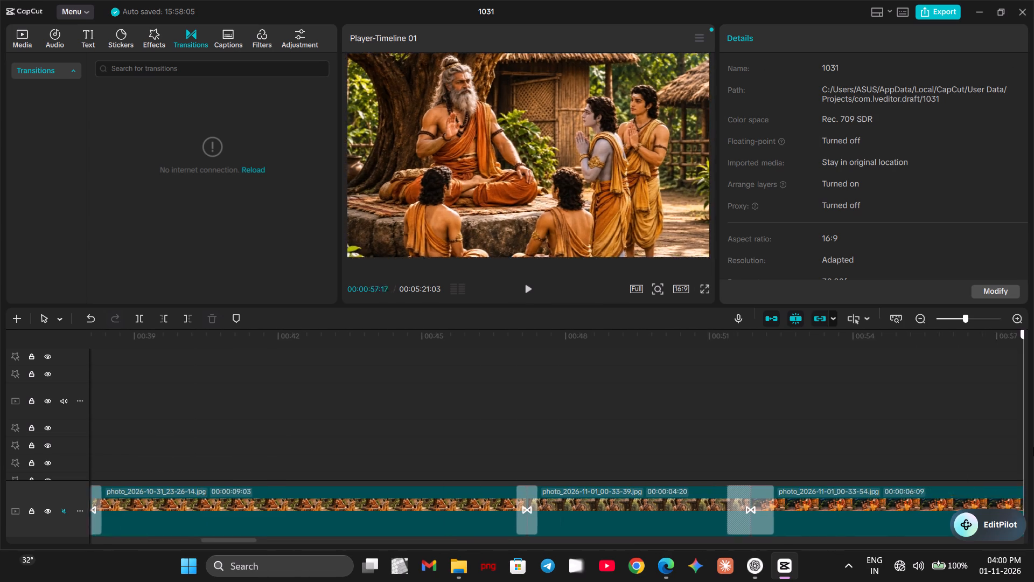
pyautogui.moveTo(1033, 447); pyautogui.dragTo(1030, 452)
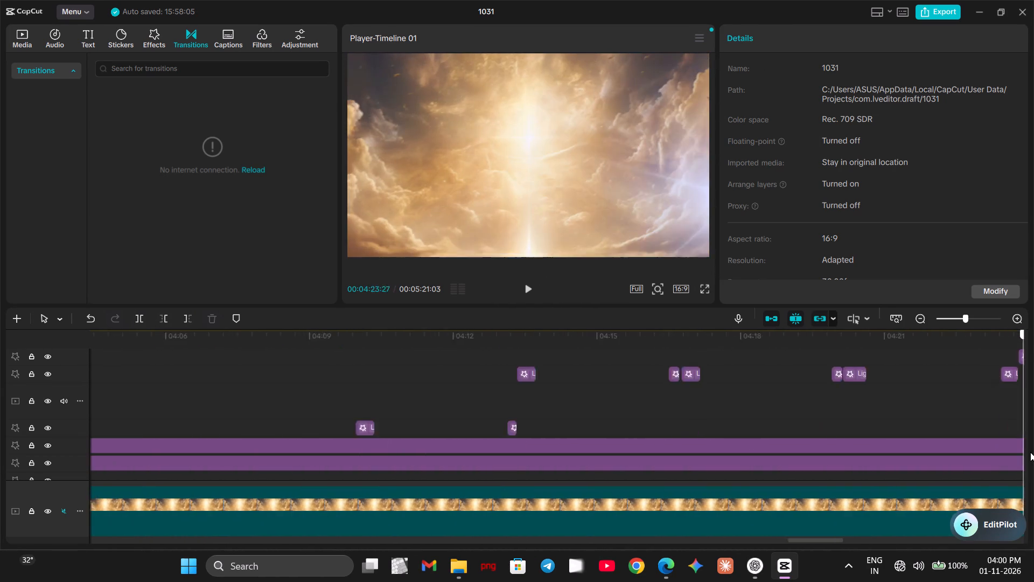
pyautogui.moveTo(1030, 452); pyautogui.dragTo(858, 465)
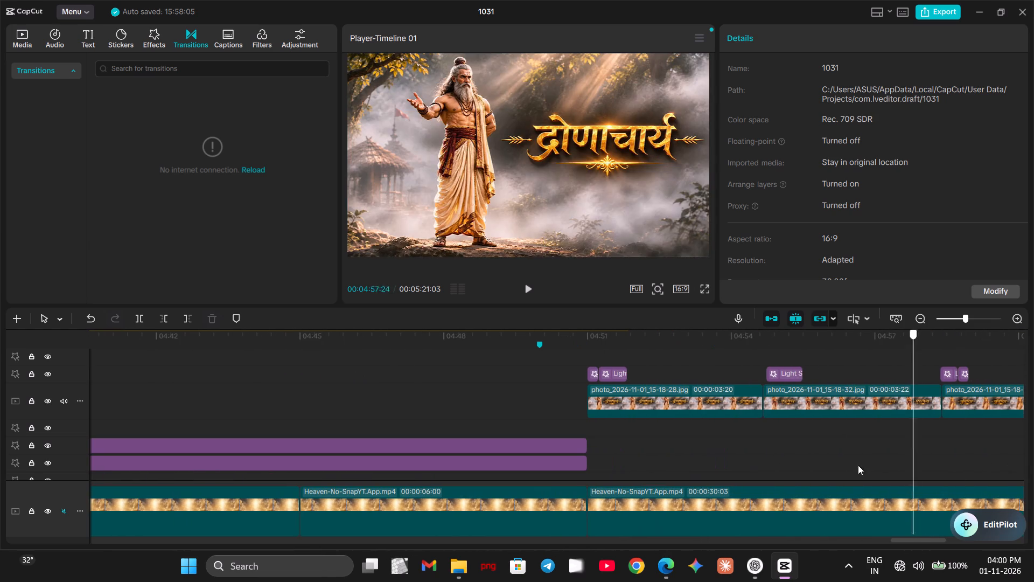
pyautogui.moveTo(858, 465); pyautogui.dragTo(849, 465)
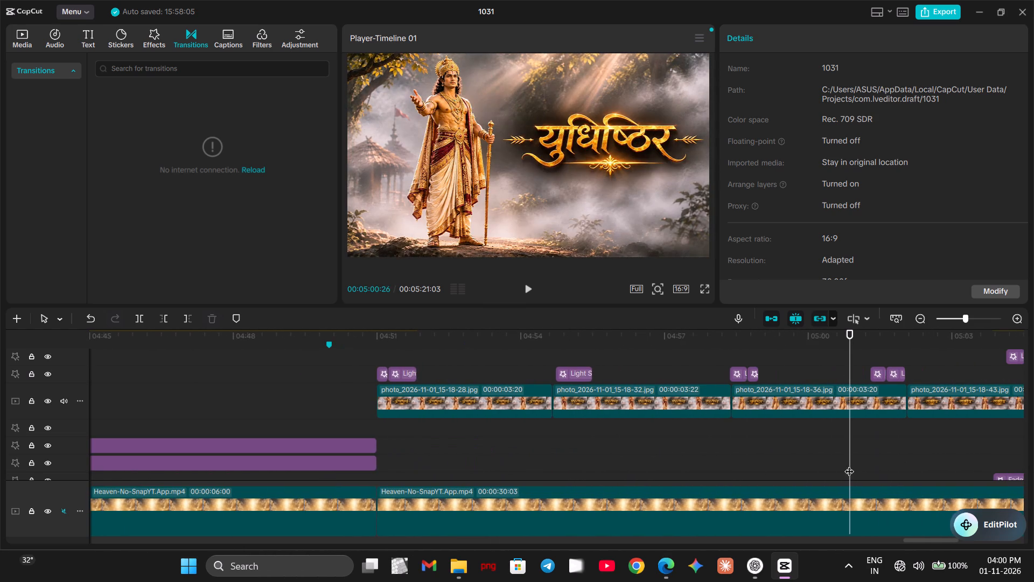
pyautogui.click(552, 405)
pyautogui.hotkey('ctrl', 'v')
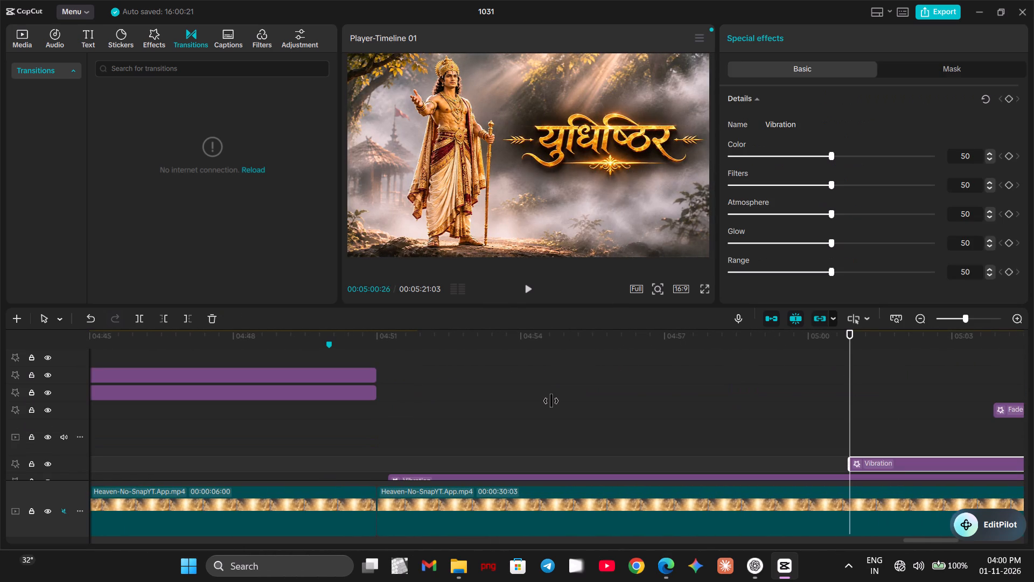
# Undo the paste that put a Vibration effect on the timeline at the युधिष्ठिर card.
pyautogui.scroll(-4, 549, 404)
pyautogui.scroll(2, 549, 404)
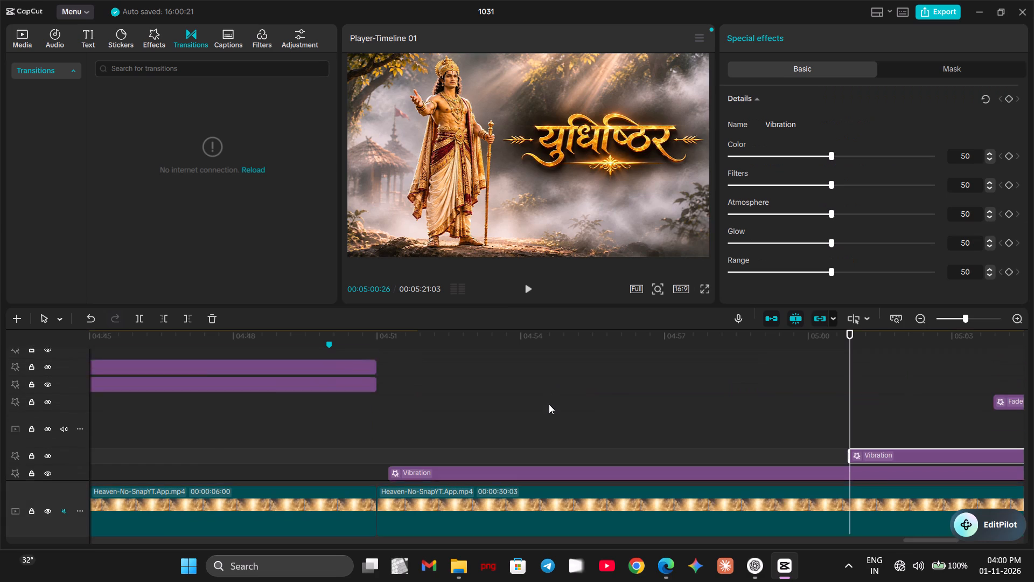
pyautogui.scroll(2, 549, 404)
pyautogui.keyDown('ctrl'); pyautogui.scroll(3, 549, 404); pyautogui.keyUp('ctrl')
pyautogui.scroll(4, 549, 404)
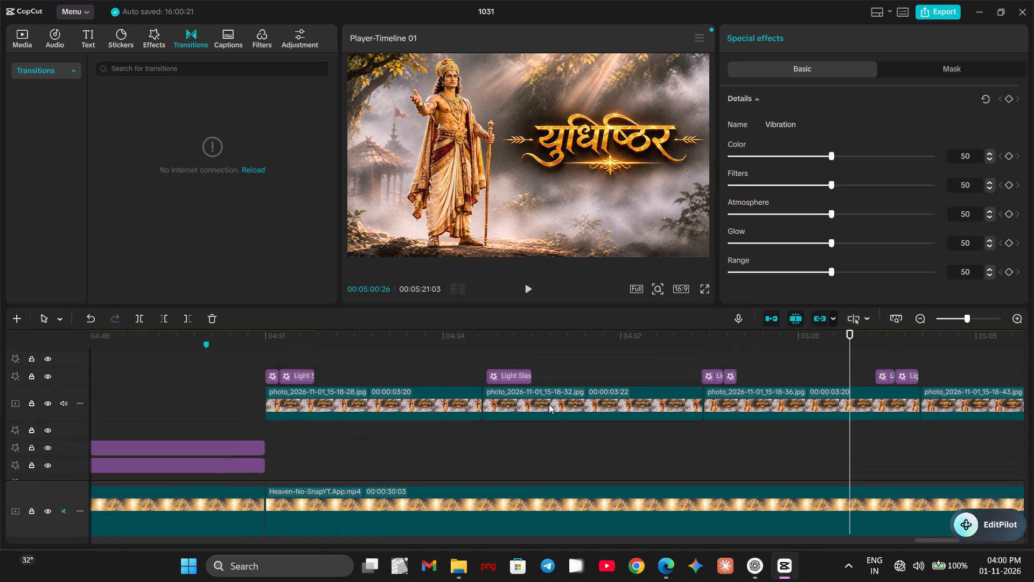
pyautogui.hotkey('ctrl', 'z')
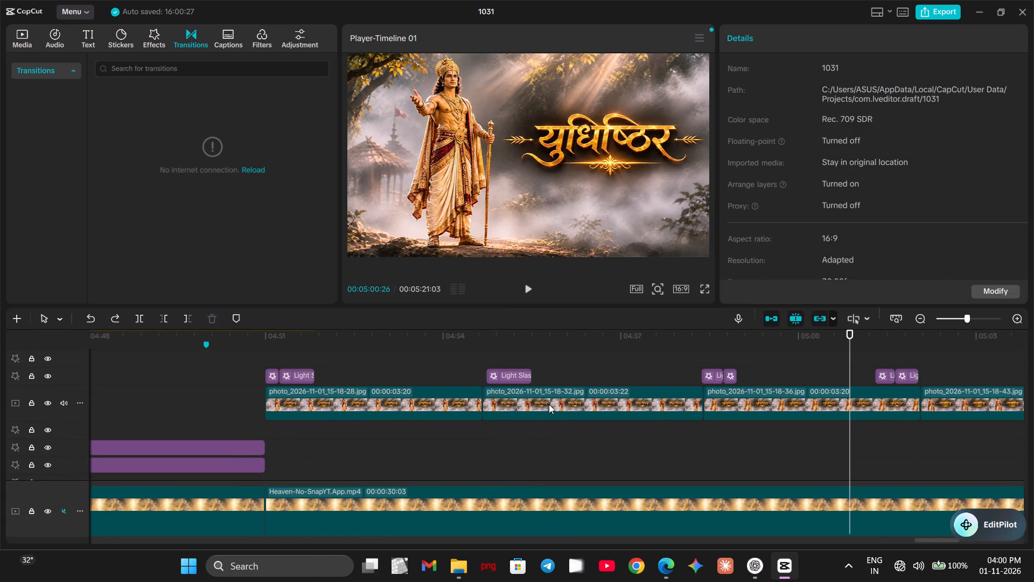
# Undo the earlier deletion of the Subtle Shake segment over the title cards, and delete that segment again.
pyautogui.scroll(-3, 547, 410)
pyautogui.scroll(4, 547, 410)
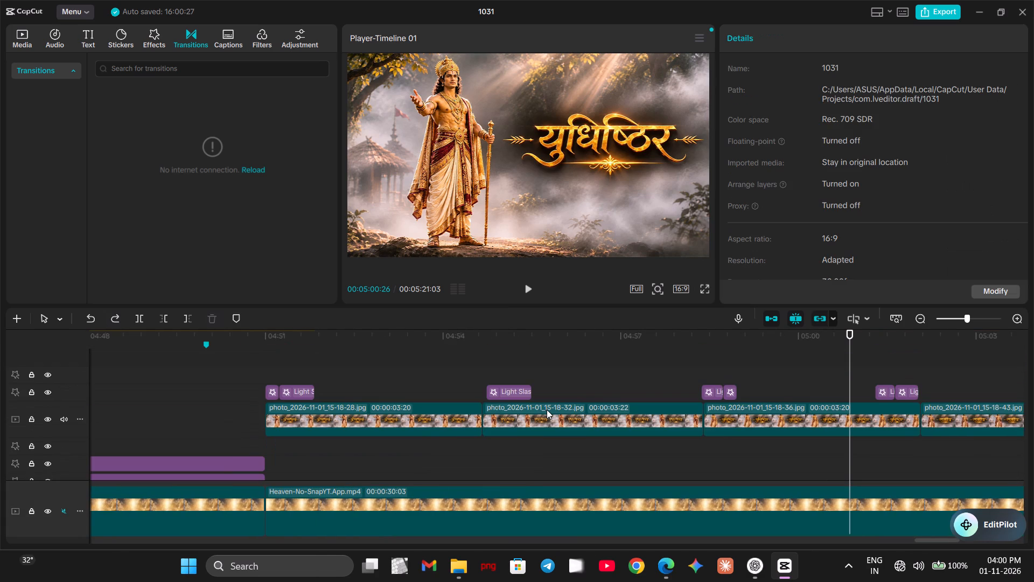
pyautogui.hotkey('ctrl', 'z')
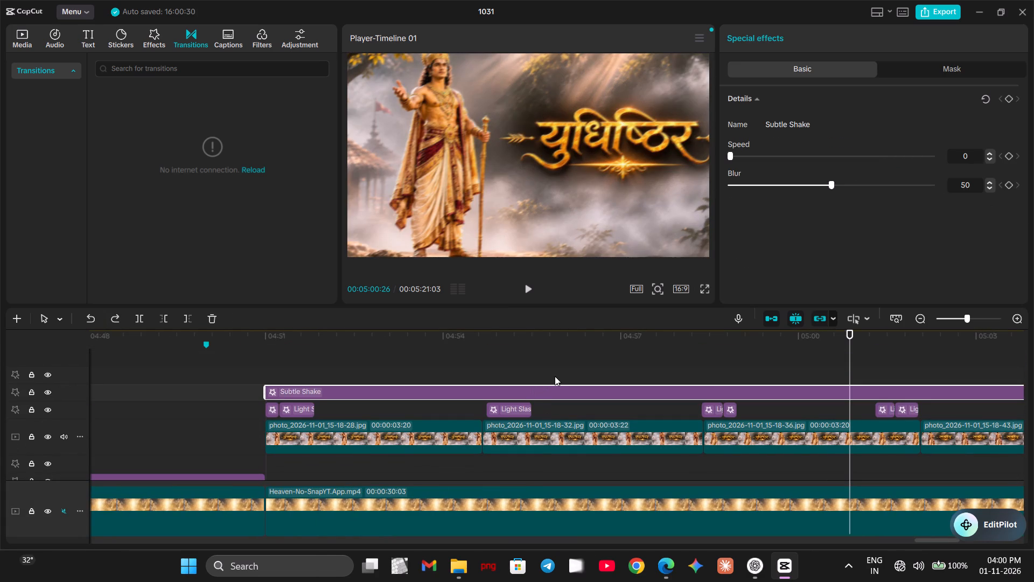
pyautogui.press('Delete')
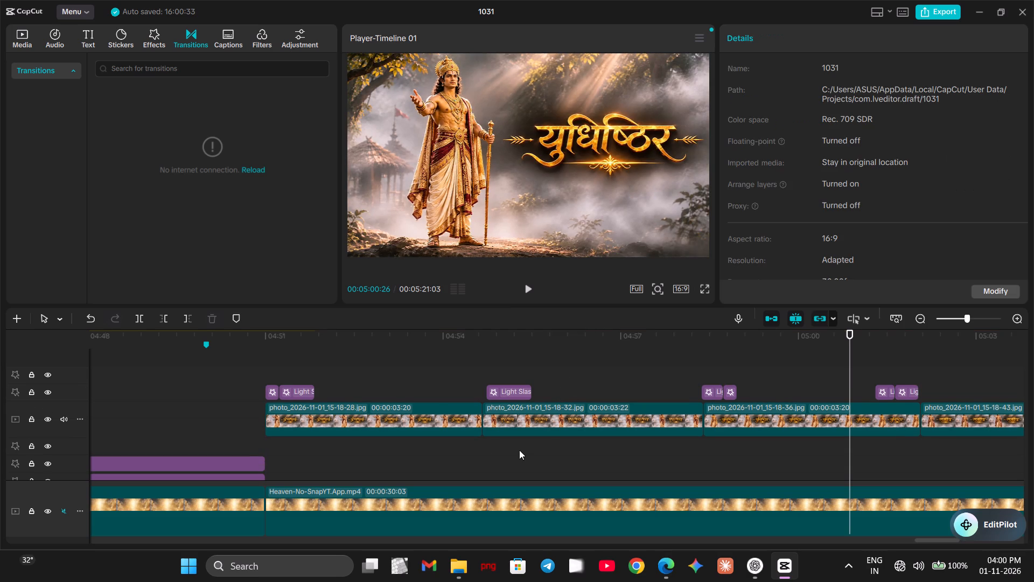
# Preview the title cards from एकलव्य through to नकुल, and replay from just before the first card up to एकलव्य.
pyautogui.moveTo(844, 352); pyautogui.dragTo(706, 380)
pyautogui.moveTo(706, 380); pyautogui.dragTo(731, 380)
pyautogui.moveTo(853, 363); pyautogui.dragTo(582, 372)
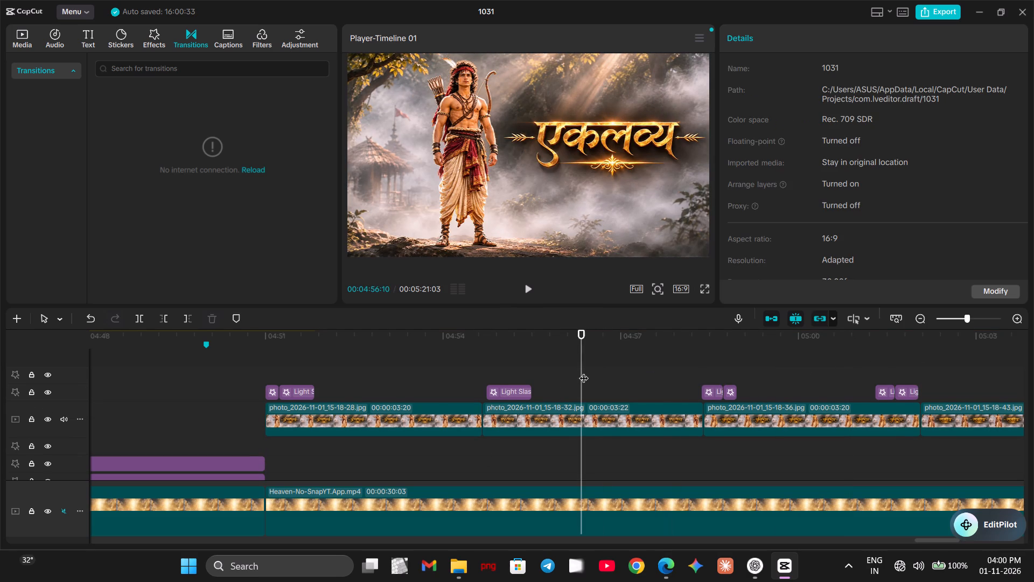
pyautogui.press('space')
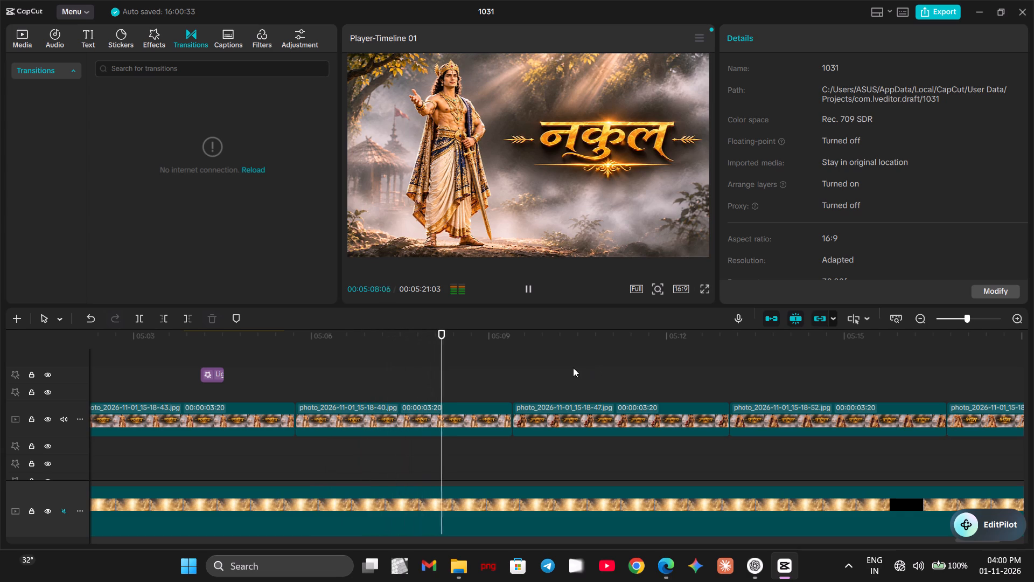
pyautogui.moveTo(480, 372); pyautogui.dragTo(488, 372)
pyautogui.moveTo(492, 377); pyautogui.dragTo(478, 381)
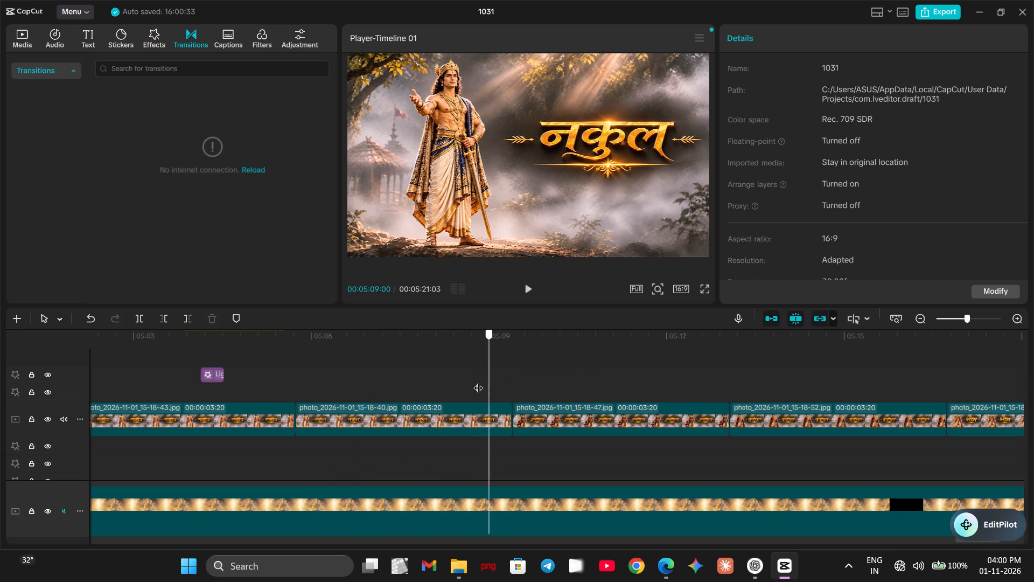
pyautogui.moveTo(478, 381); pyautogui.dragTo(165, 380)
pyautogui.press('space')
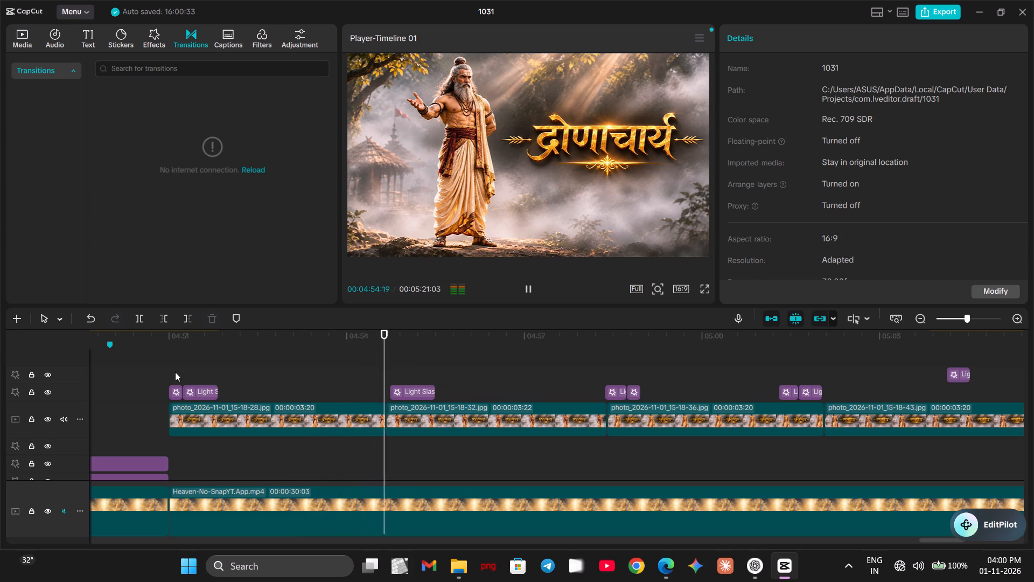
pyautogui.press('space')
# Delete the two short effect segments over the द्रोणाचार्य card and the one at the start of the एकलव्य card.
pyautogui.click(197, 391)
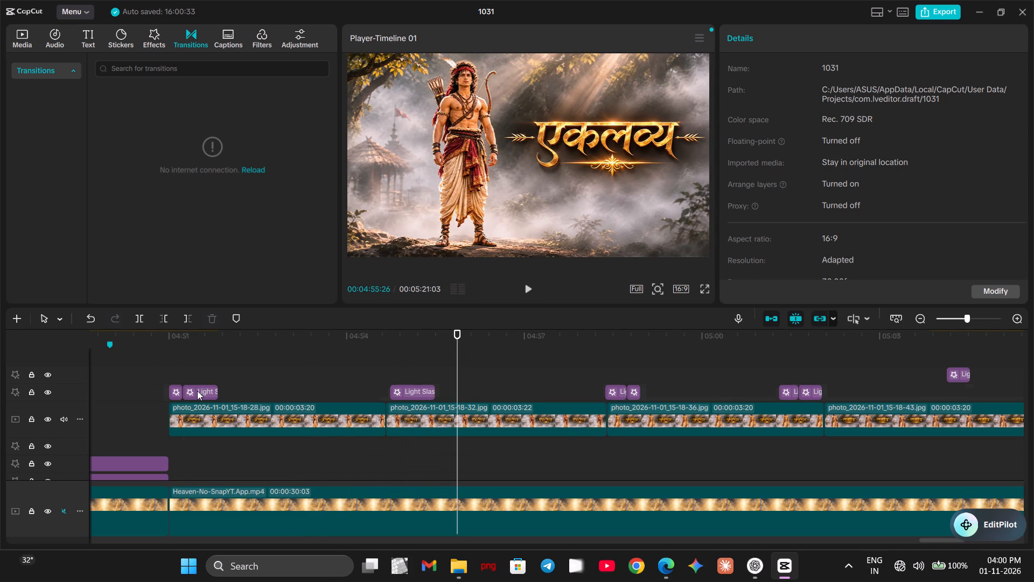
pyautogui.press('Delete')
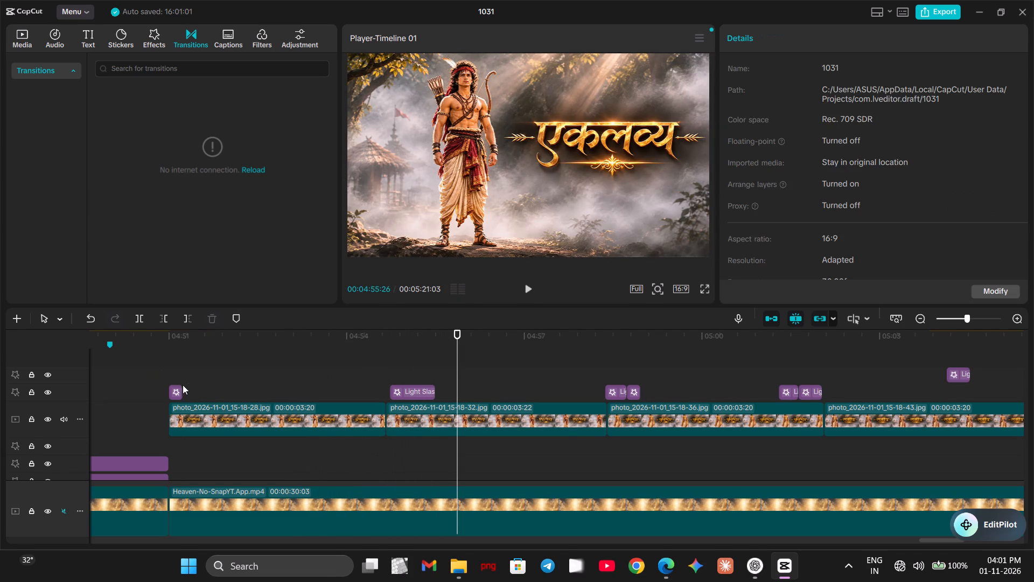
pyautogui.click(176, 389)
pyautogui.press('Delete')
pyautogui.click(414, 390)
pyautogui.press('Delete')
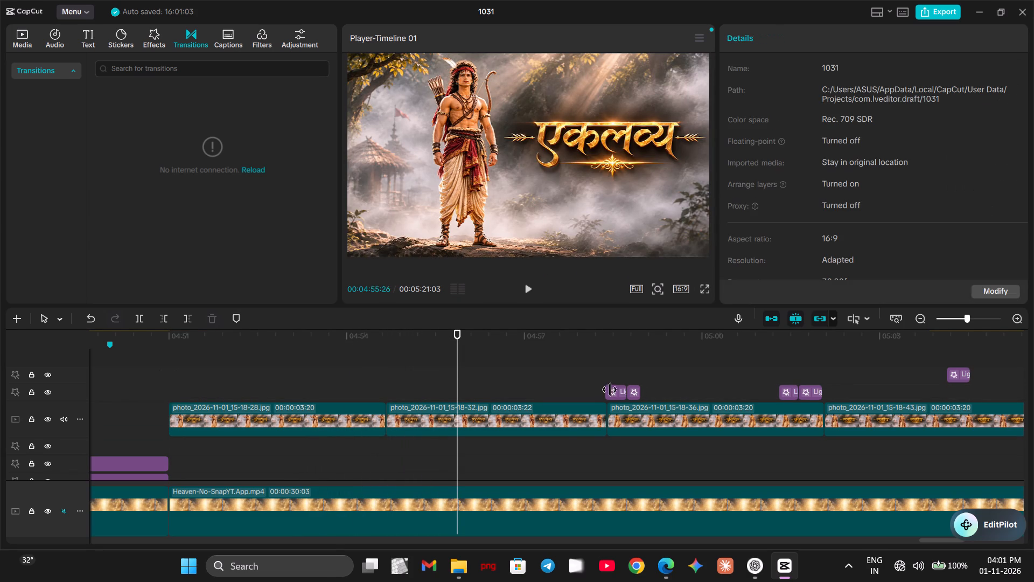
# Delete the four short effect segments over the युधिष्ठिर card and the single one above the card that follows it.
pyautogui.click(623, 392)
pyautogui.press('Delete')
pyautogui.click(630, 392)
pyautogui.press('Delete')
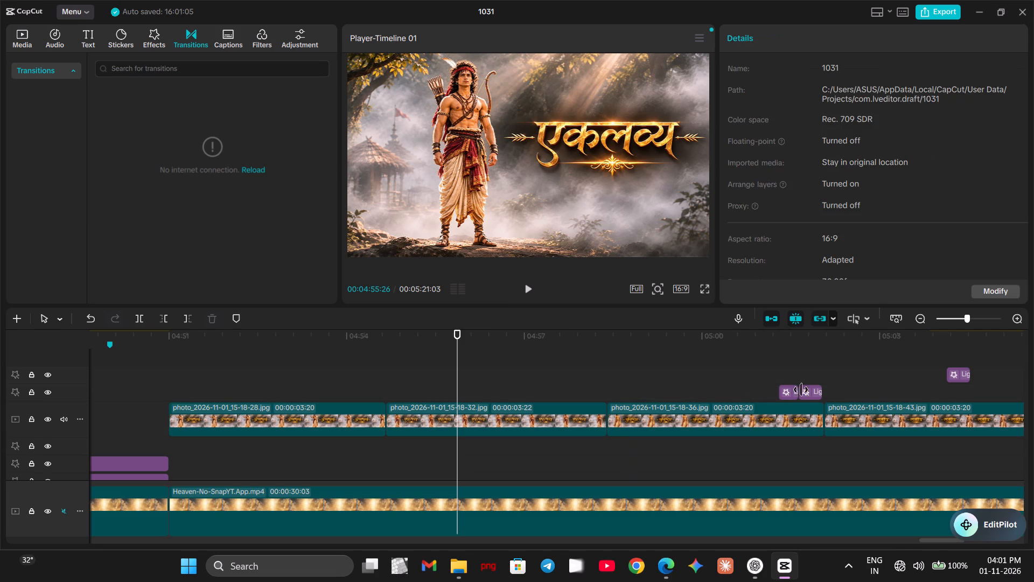
pyautogui.click(791, 391)
pyautogui.press('Delete')
pyautogui.click(812, 392)
pyautogui.press('Delete')
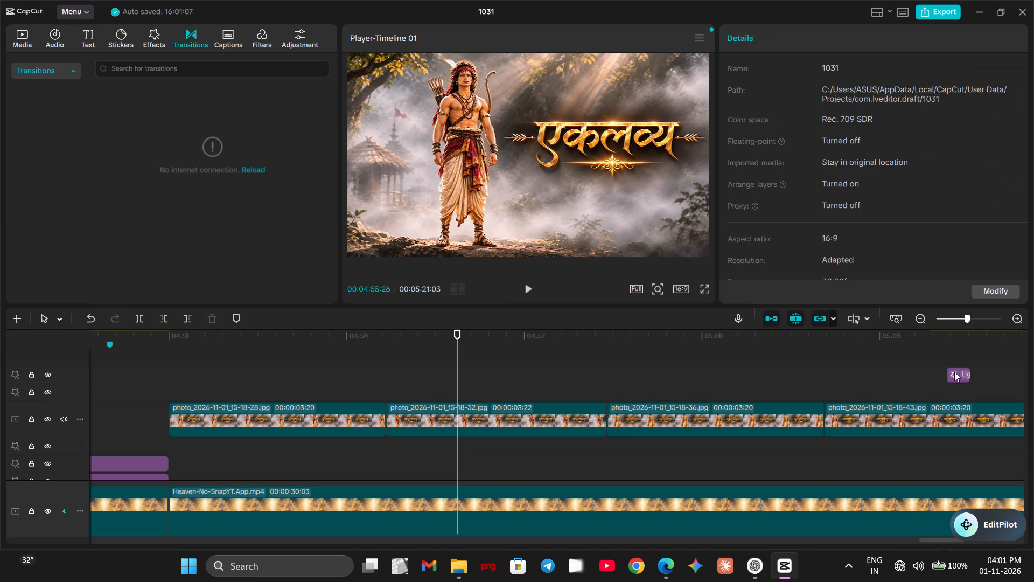
pyautogui.click(962, 372)
pyautogui.press('Delete')
# Scrub back to the effects before the title cards and forward through all the cards to the timeline's end.
pyautogui.moveTo(458, 366); pyautogui.dragTo(1033, 499)
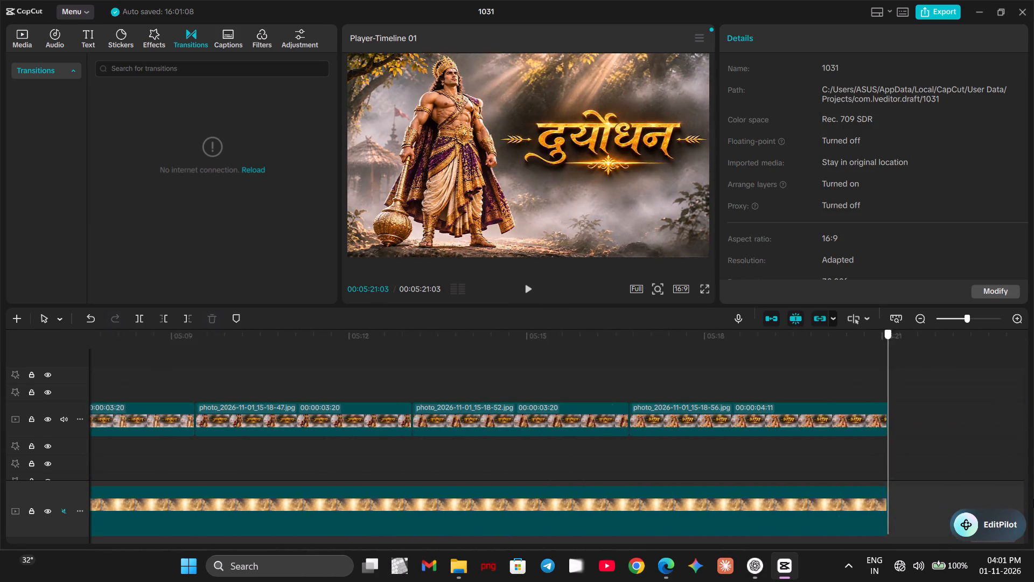
pyautogui.moveTo(1033, 499); pyautogui.dragTo(617, 491)
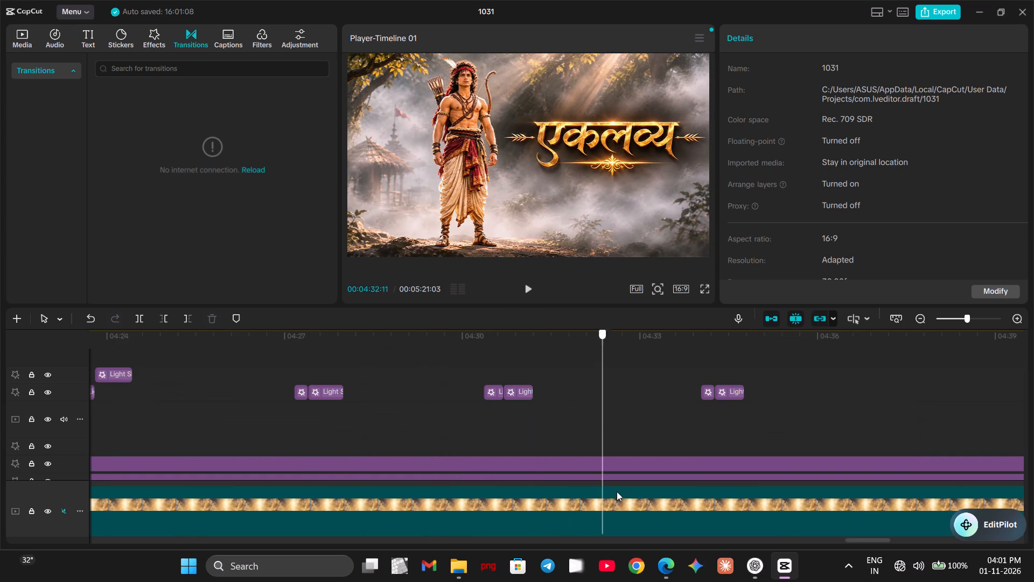
pyautogui.moveTo(617, 491); pyautogui.dragTo(1025, 581)
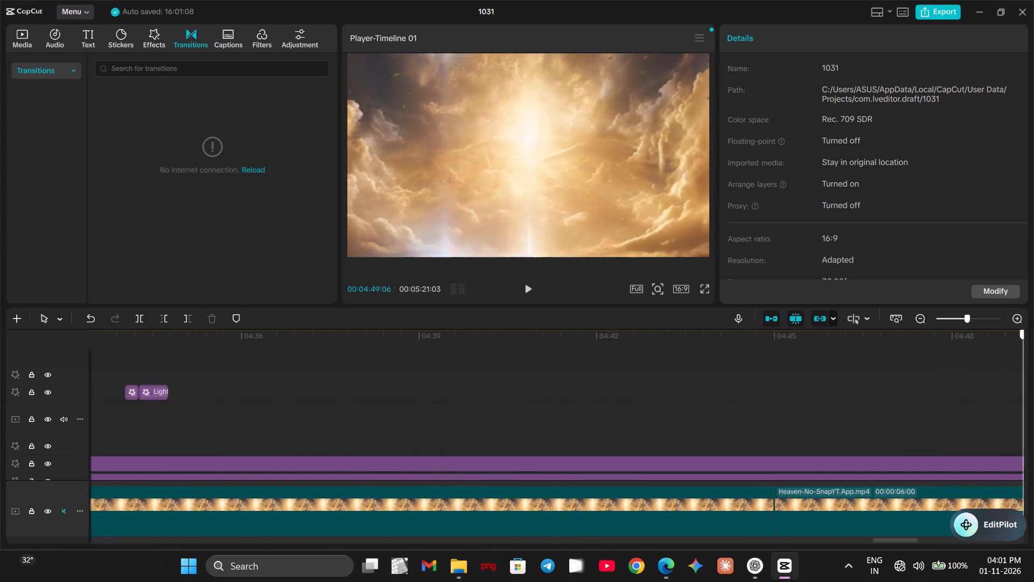
pyautogui.moveTo(1025, 581); pyautogui.dragTo(1033, 581)
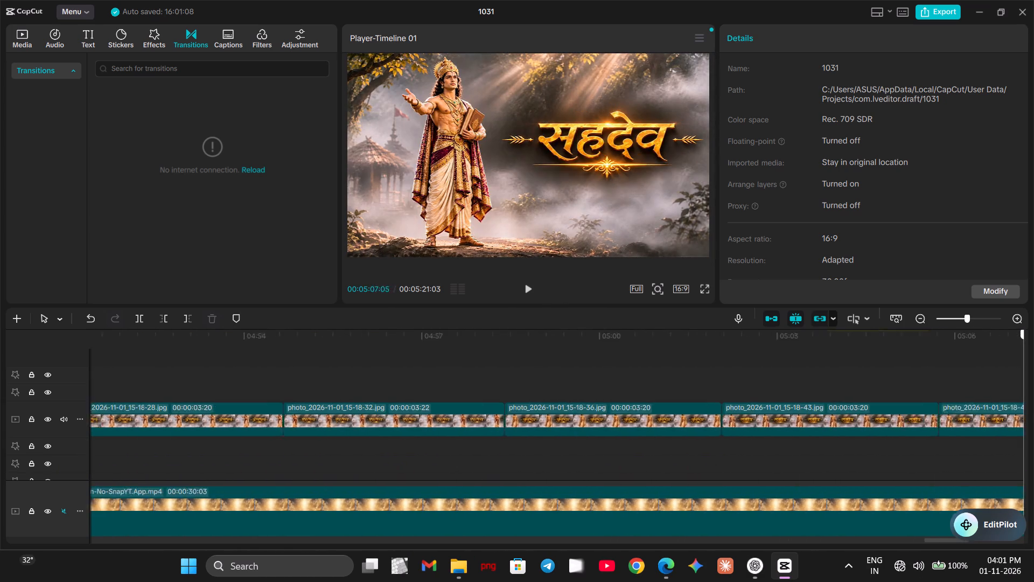
pyautogui.moveTo(1033, 581); pyautogui.dragTo(1032, 581)
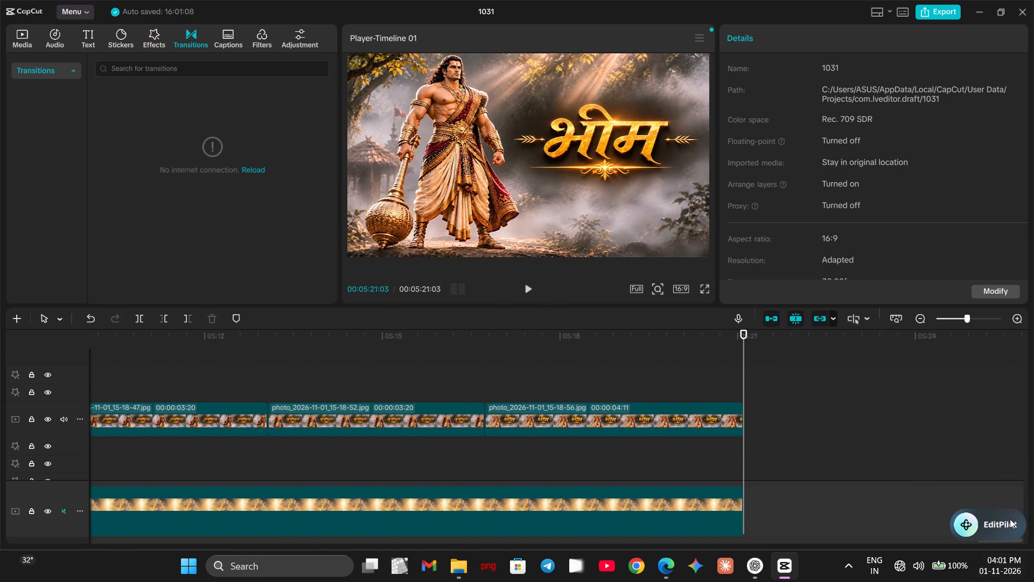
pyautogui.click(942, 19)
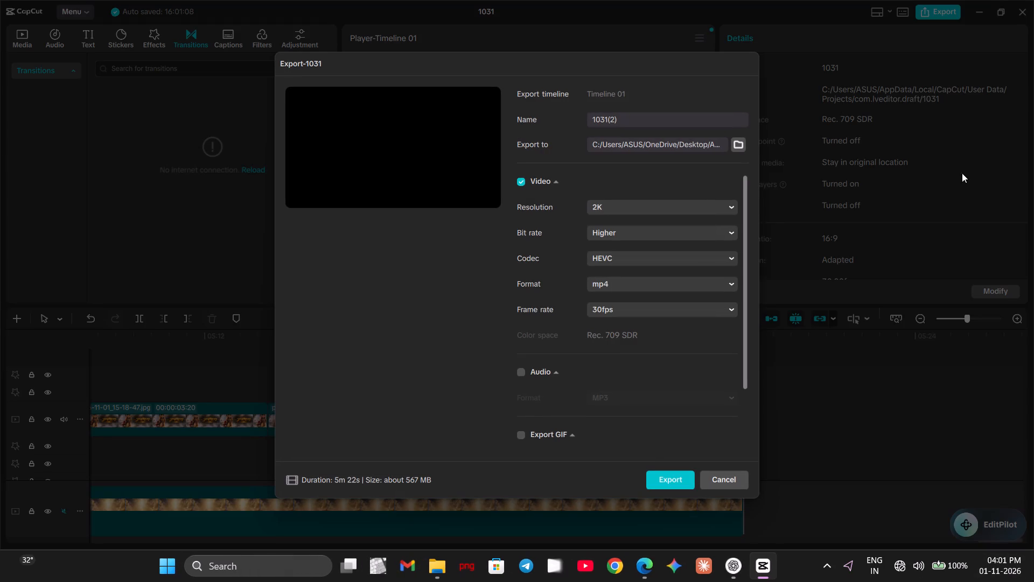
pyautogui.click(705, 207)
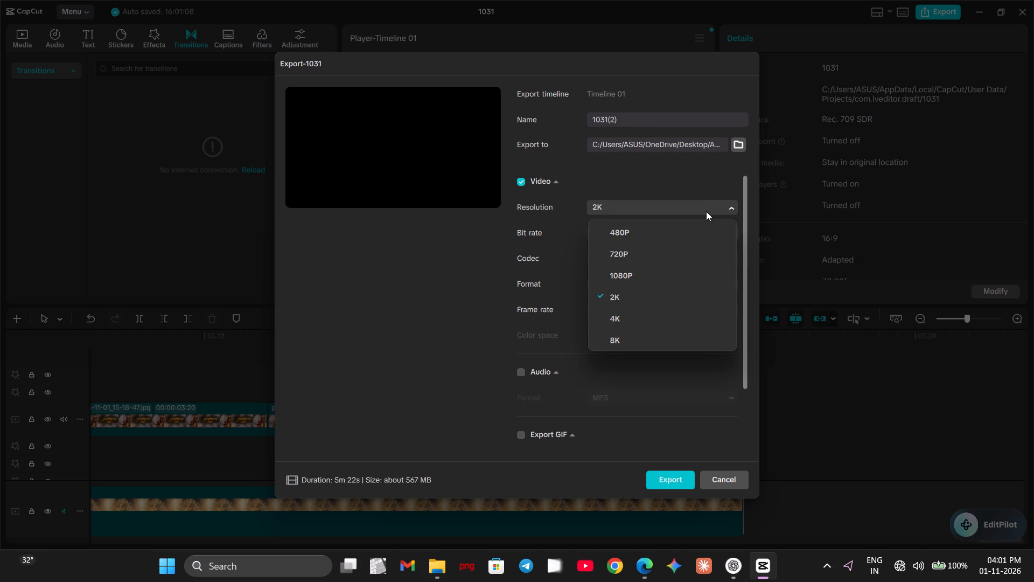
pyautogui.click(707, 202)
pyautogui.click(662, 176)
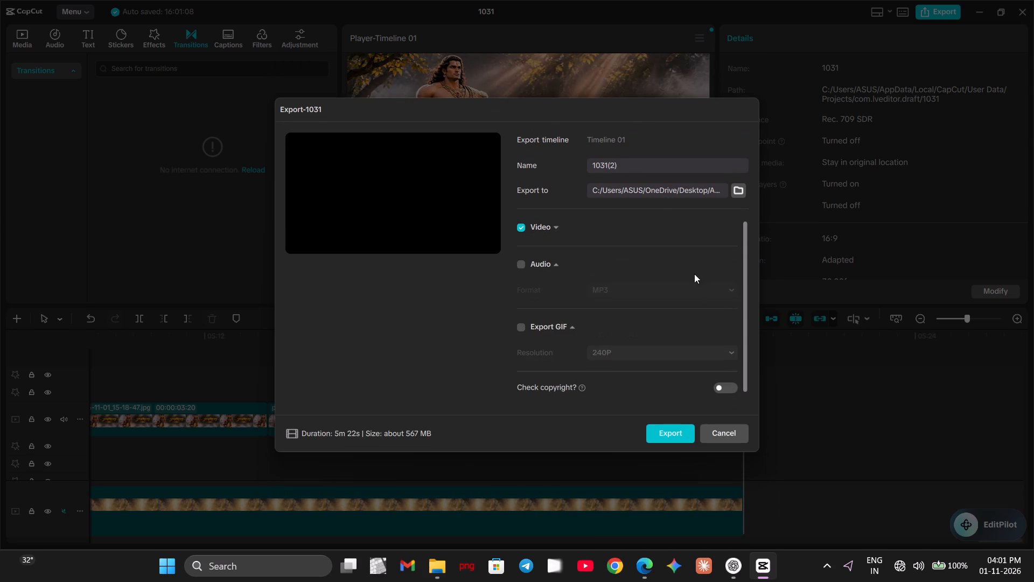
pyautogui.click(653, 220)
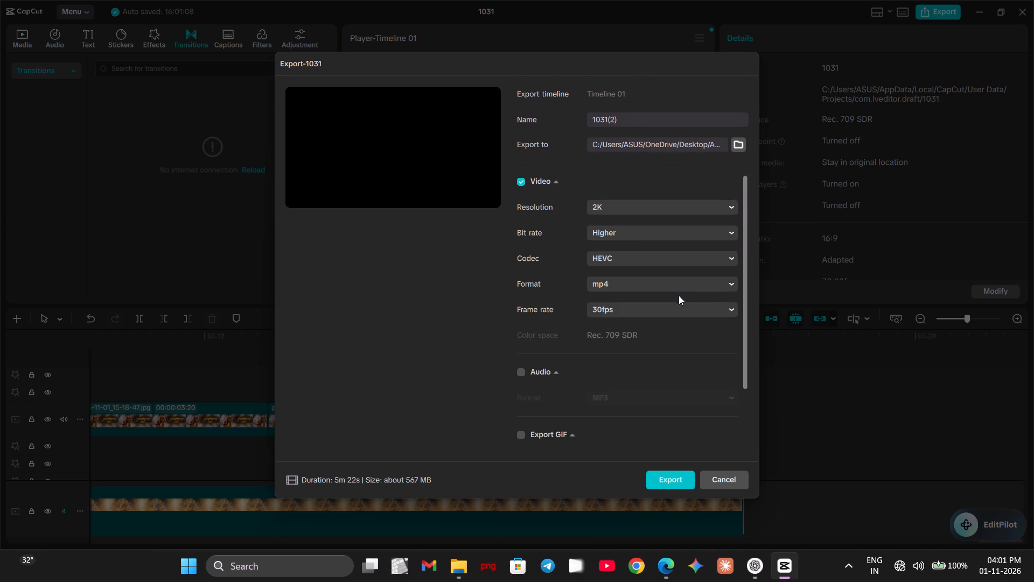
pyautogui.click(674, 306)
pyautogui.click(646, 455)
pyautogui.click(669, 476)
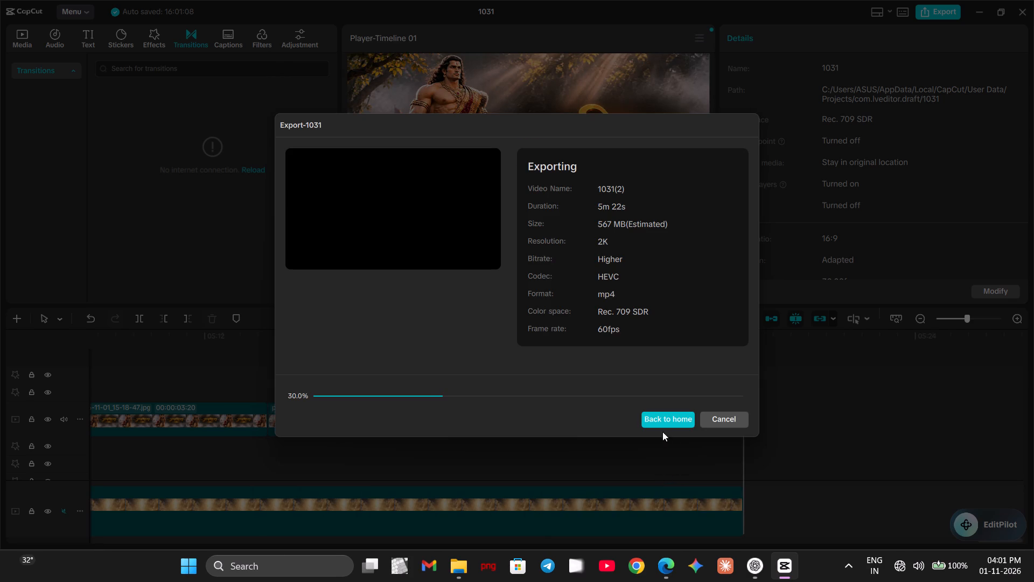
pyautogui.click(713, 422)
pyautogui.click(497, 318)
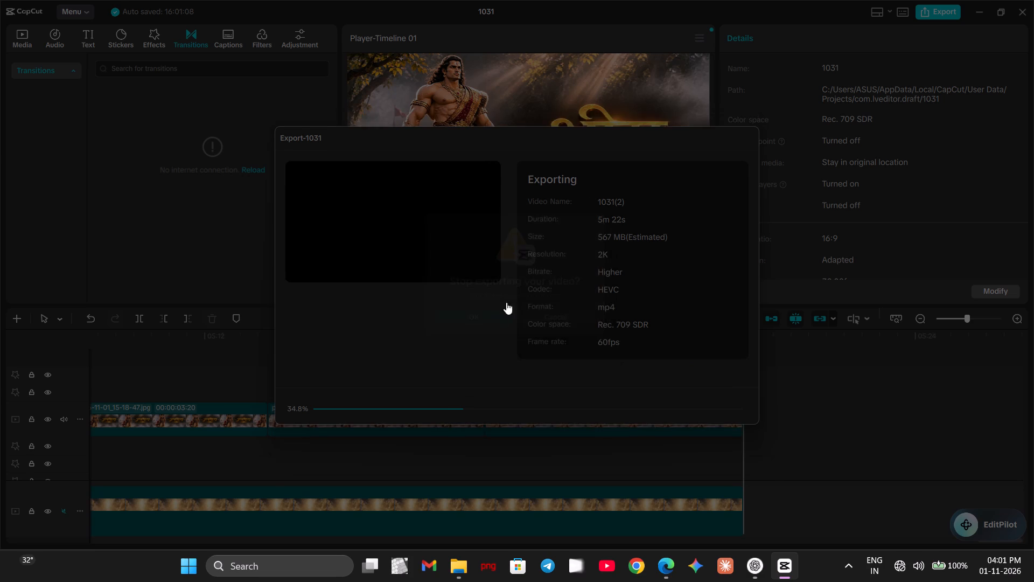
# Replace the export's file name with "Edit By Abhishek".
pyautogui.click(632, 119)
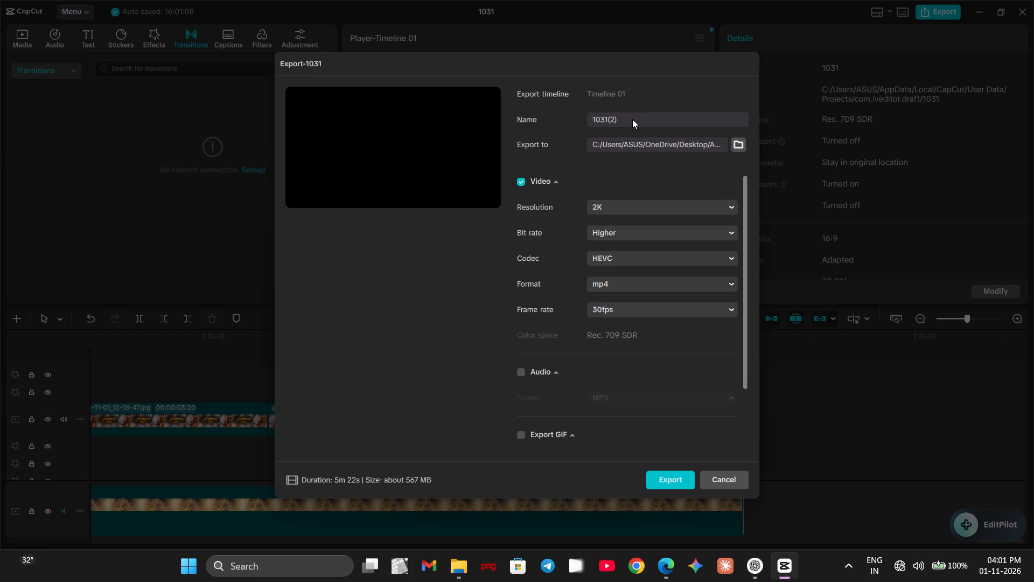
pyautogui.press('BackSpace')
pyautogui.press('BackSpace')
pyautogui.press('BackSpace')
pyautogui.press('BackSpace')
pyautogui.press('BackSpace')
pyautogui.press('BackSpace')
pyautogui.press('BackSpace')
pyautogui.press('BackSpace')
pyautogui.press('BackSpace')
pyautogui.press('BackSpace')
pyautogui.press('BackSpace')
pyautogui.press('BackSpace')
pyautogui.press('BackSpace')
pyautogui.write('Edit By')
pyautogui.press('space')
pyautogui.write('Abhishek')
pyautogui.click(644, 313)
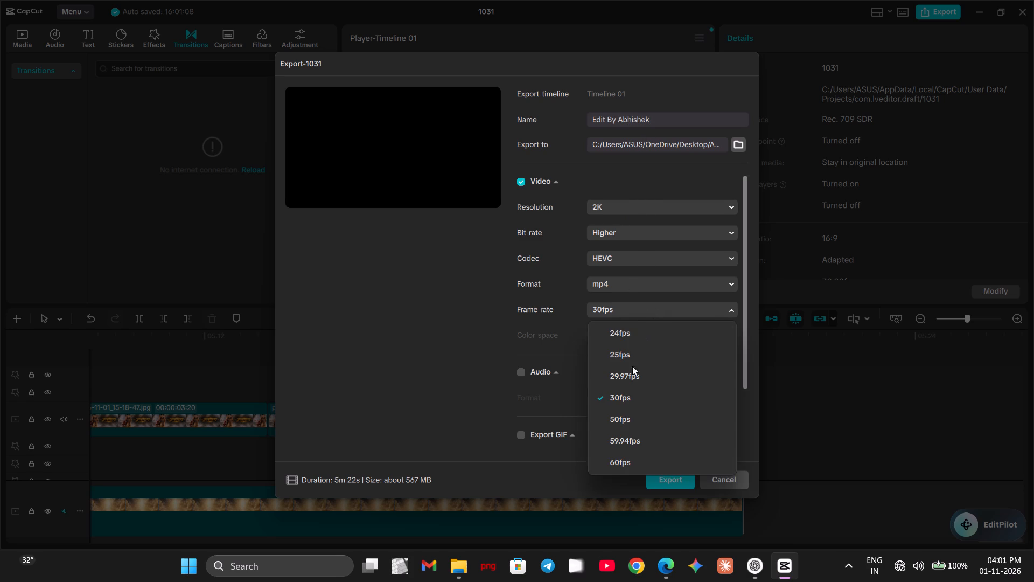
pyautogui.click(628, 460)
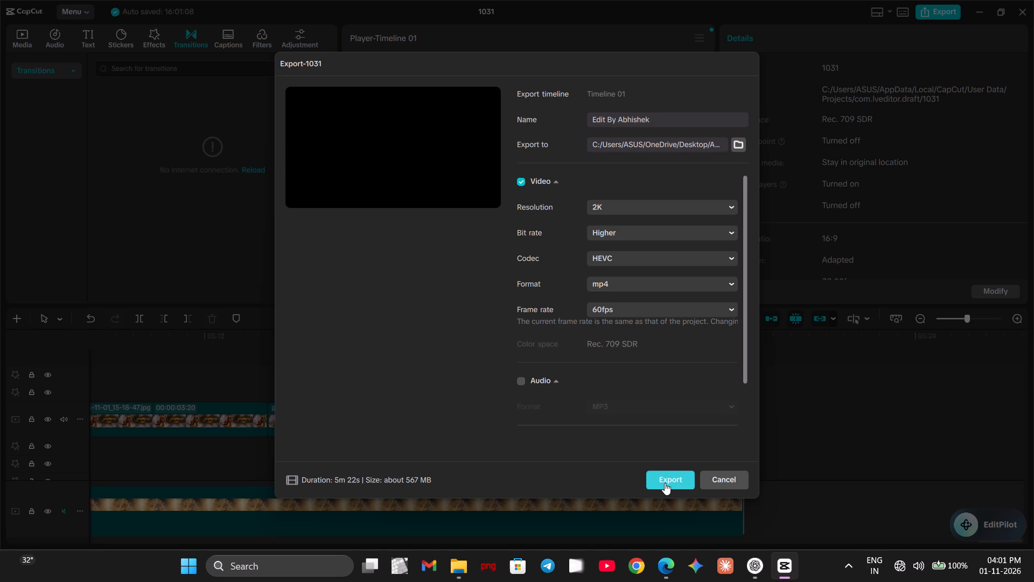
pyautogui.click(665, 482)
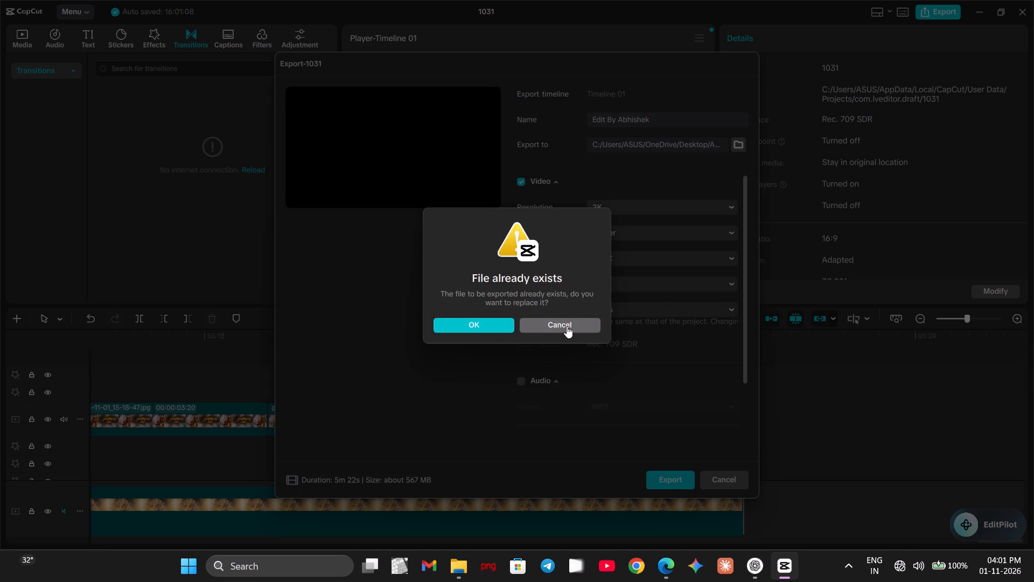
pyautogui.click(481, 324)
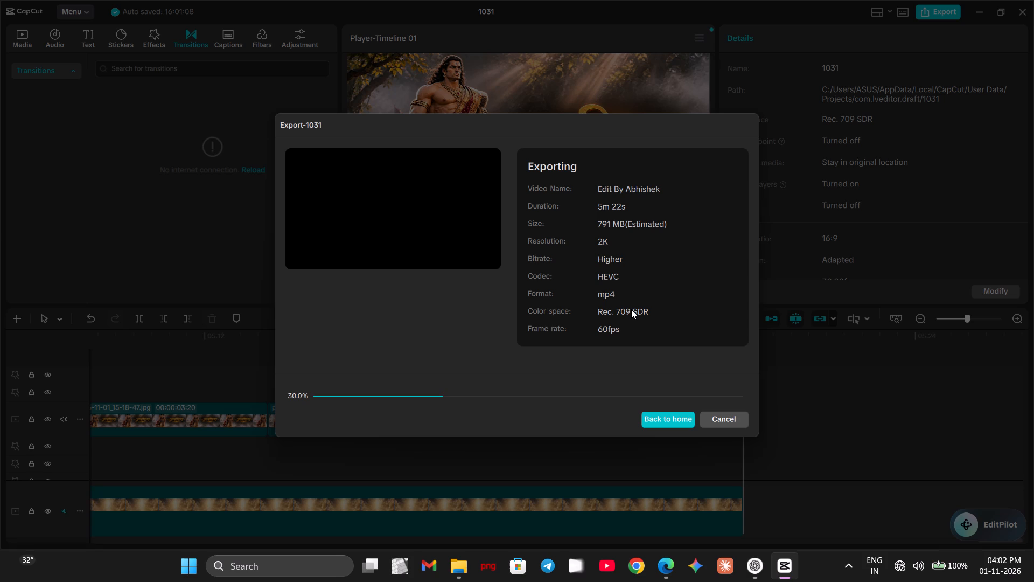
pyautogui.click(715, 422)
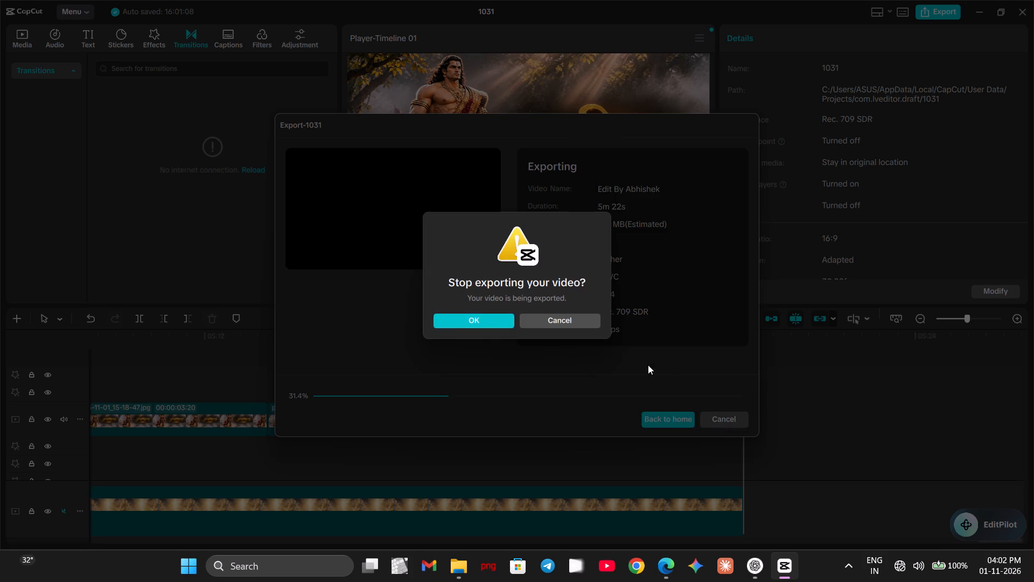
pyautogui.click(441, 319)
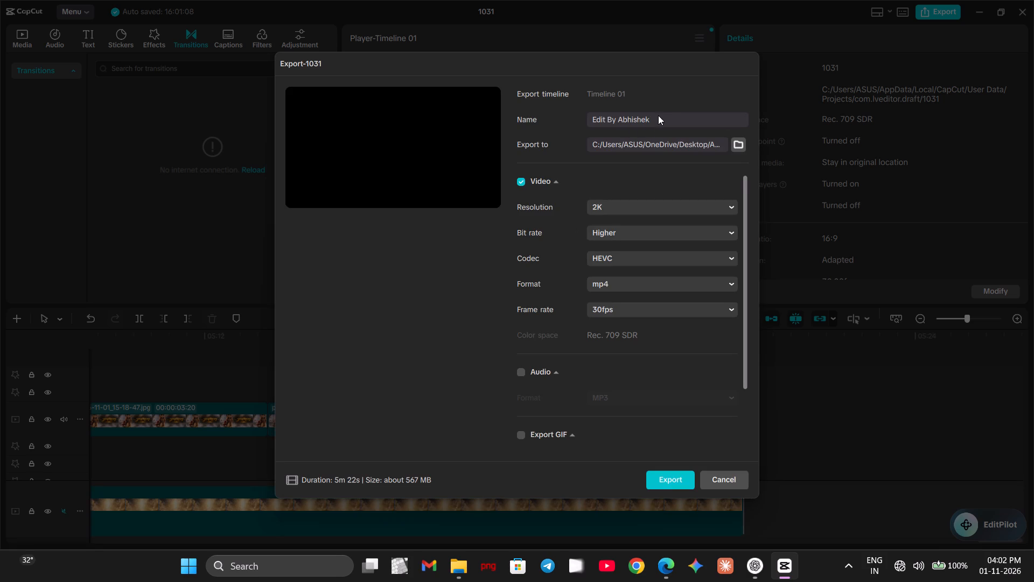
# Export the video as "Edit By Abhishek 2" at a frame rate of 60fps.
pyautogui.click(658, 115)
pyautogui.press('space')
pyautogui.press('2')
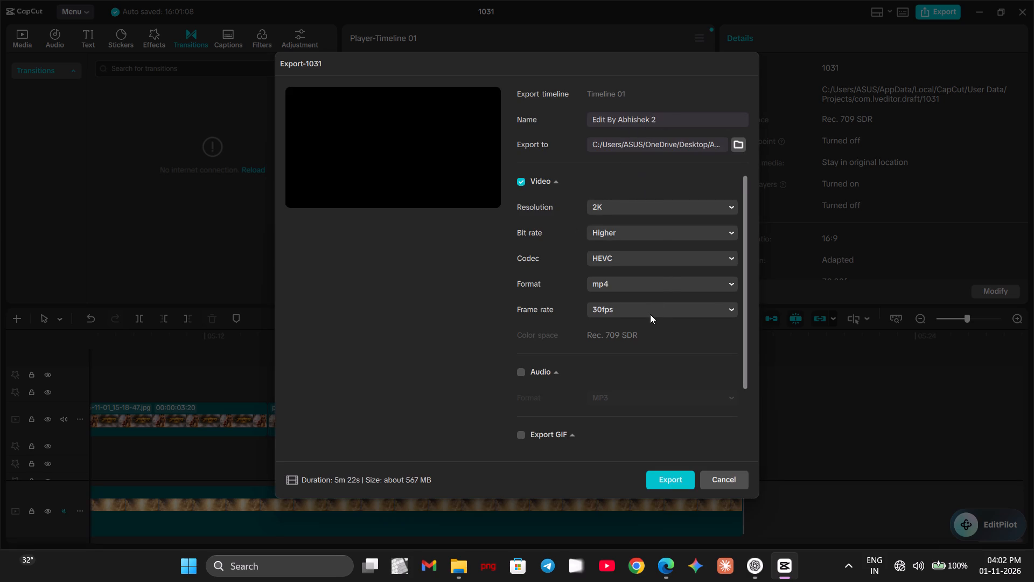
pyautogui.click(649, 315)
pyautogui.click(629, 462)
pyautogui.click(681, 483)
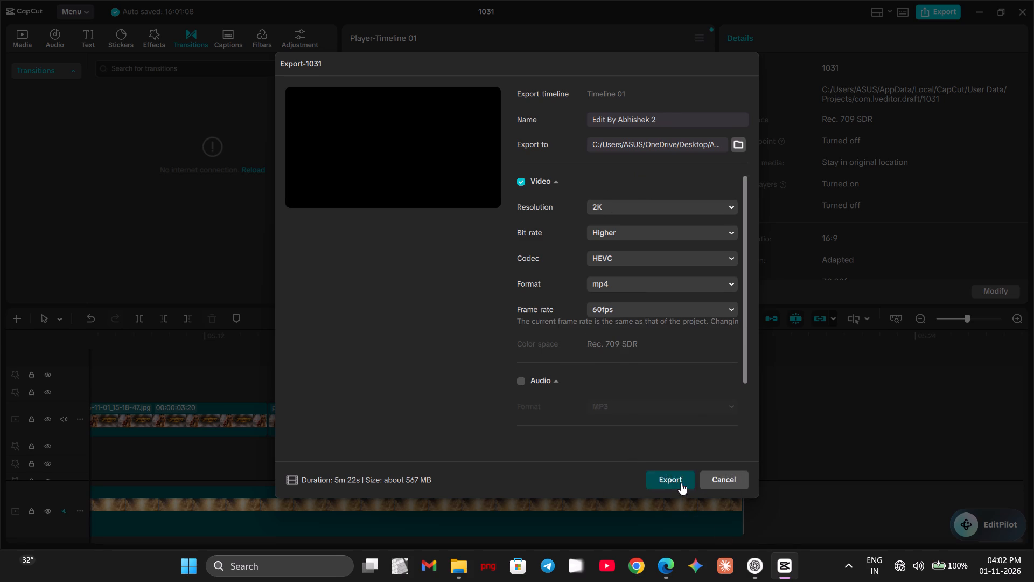
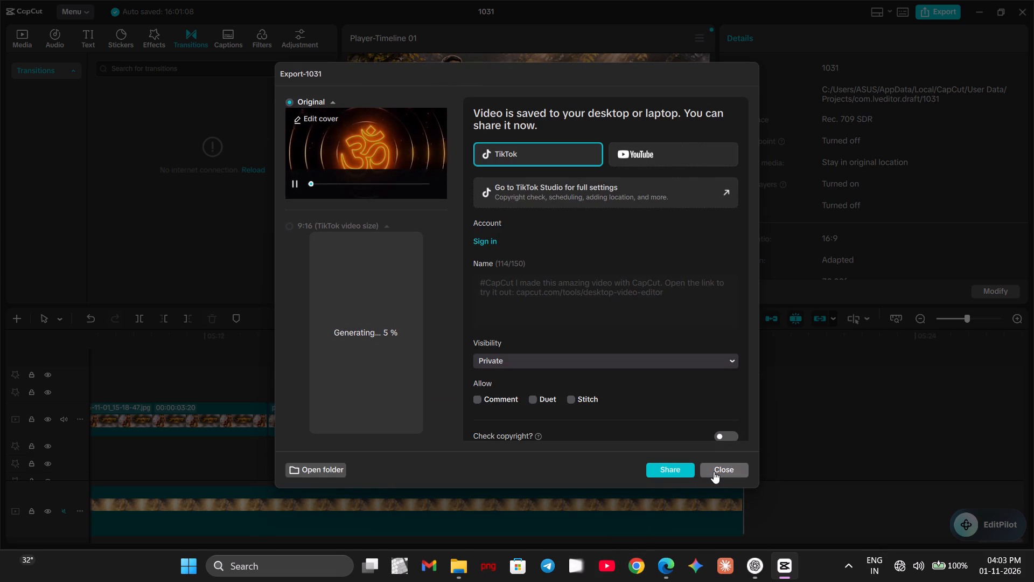
# Copy the exported "Edit By Abhishek 2.mp4" from its export folder into the Video folder of the connected M14 phone's internal storage.
pyautogui.click(314, 471)
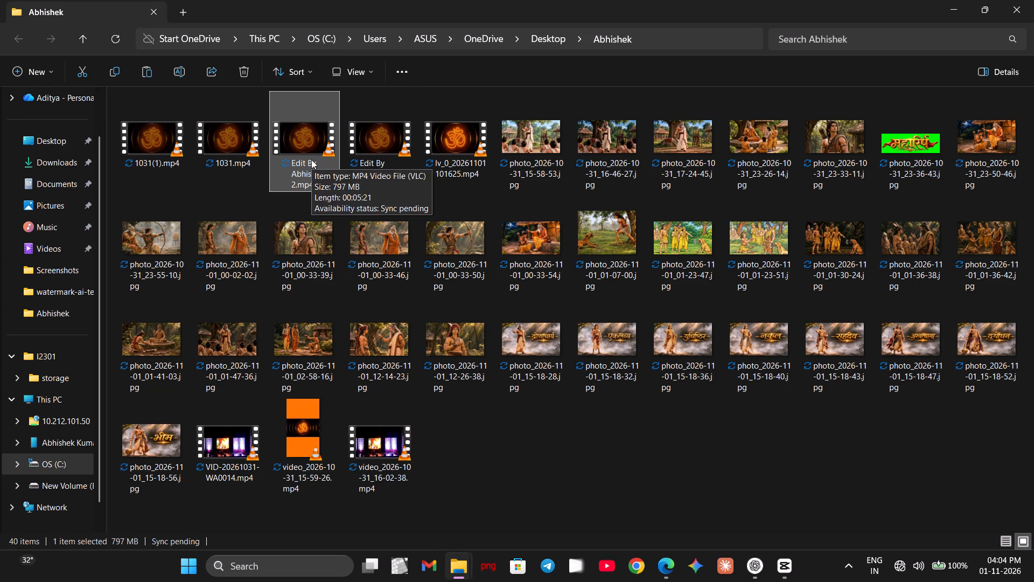
pyautogui.hotkey('ctrl', 'c')
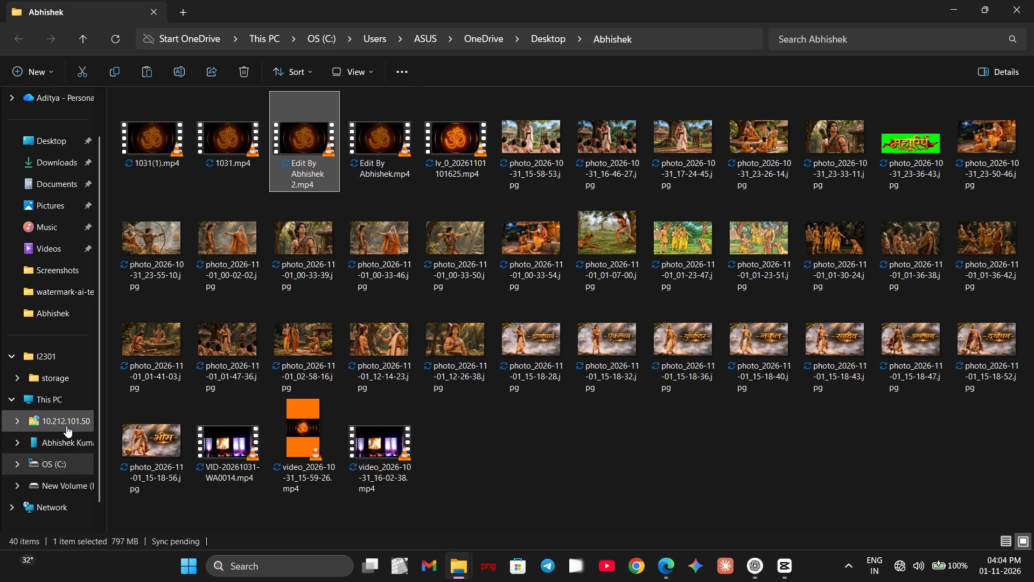
pyautogui.click(65, 444)
pyautogui.doubleClick(215, 96)
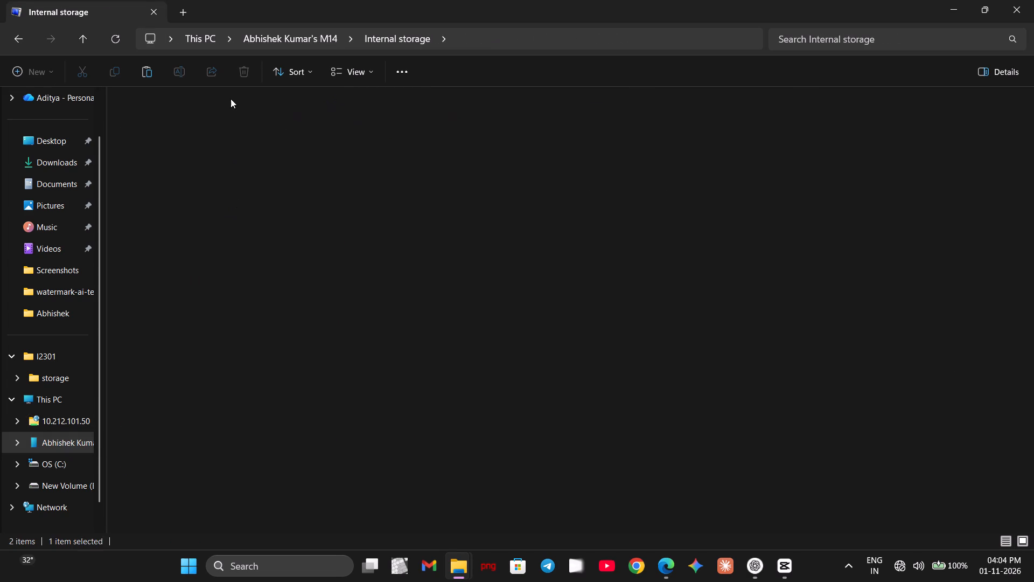
pyautogui.doubleClick(695, 180)
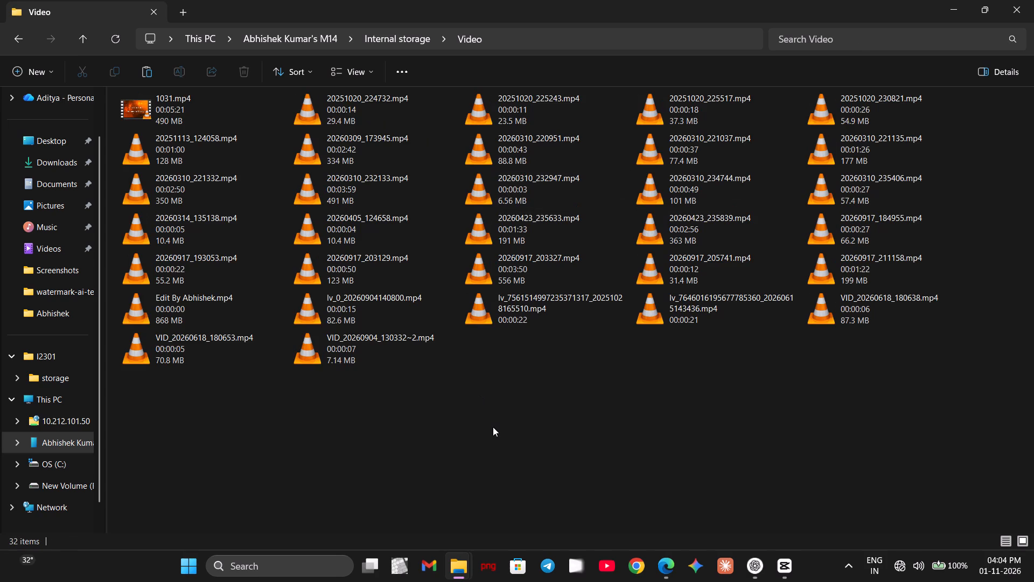
pyautogui.click(493, 427)
pyautogui.hotkey('ctrl', 'v')
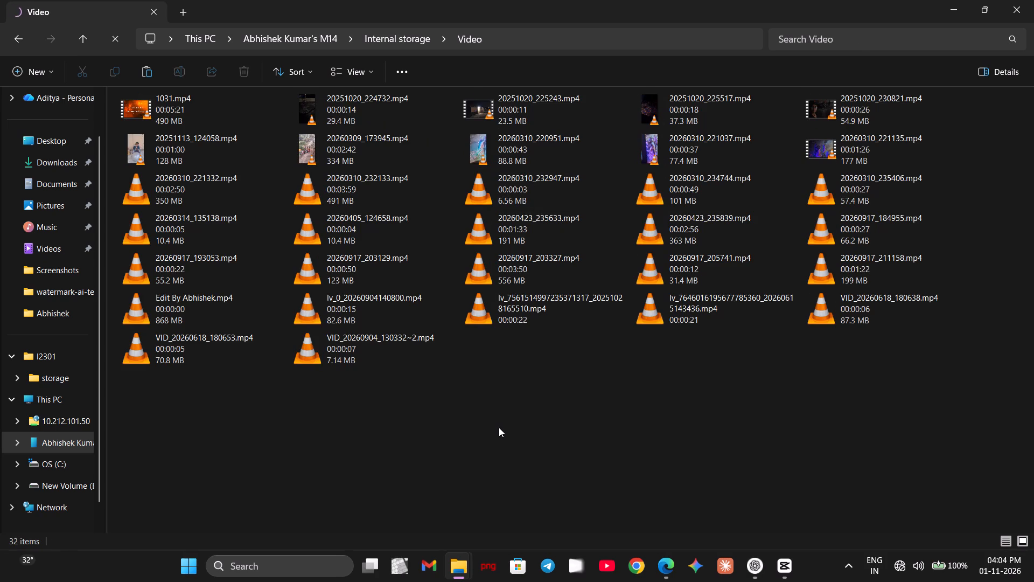
# Return to CapCut, dismiss the finished export window of the 1031 project and close the editor.
pyautogui.click(764, 565)
pyautogui.click(1023, 3)
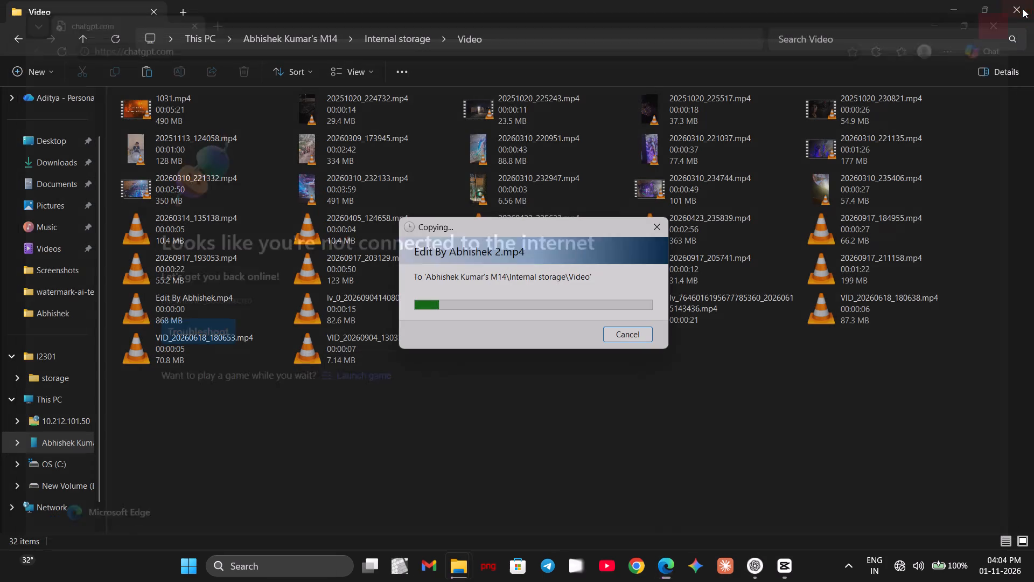
pyautogui.click(792, 515)
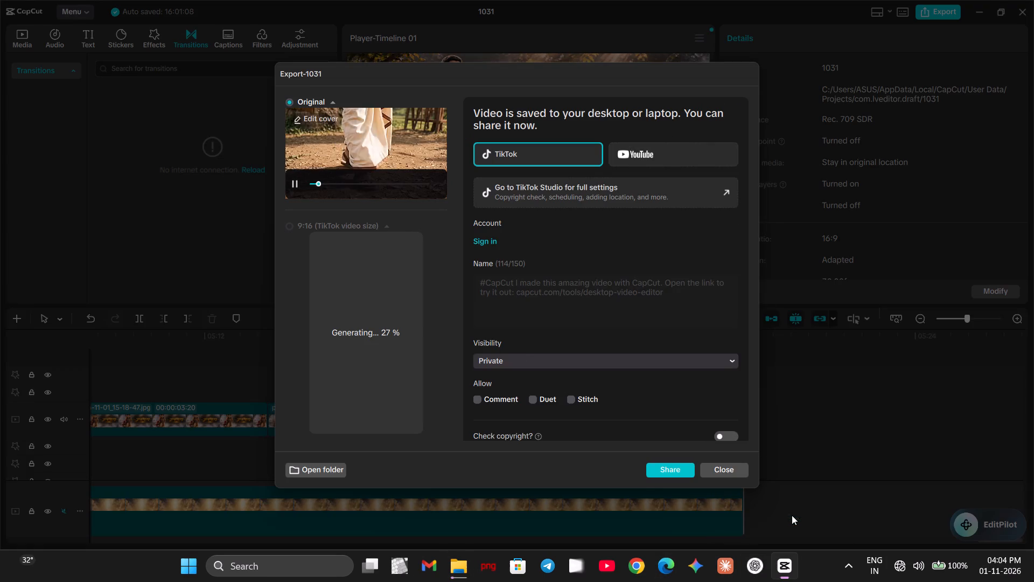
pyautogui.click(729, 465)
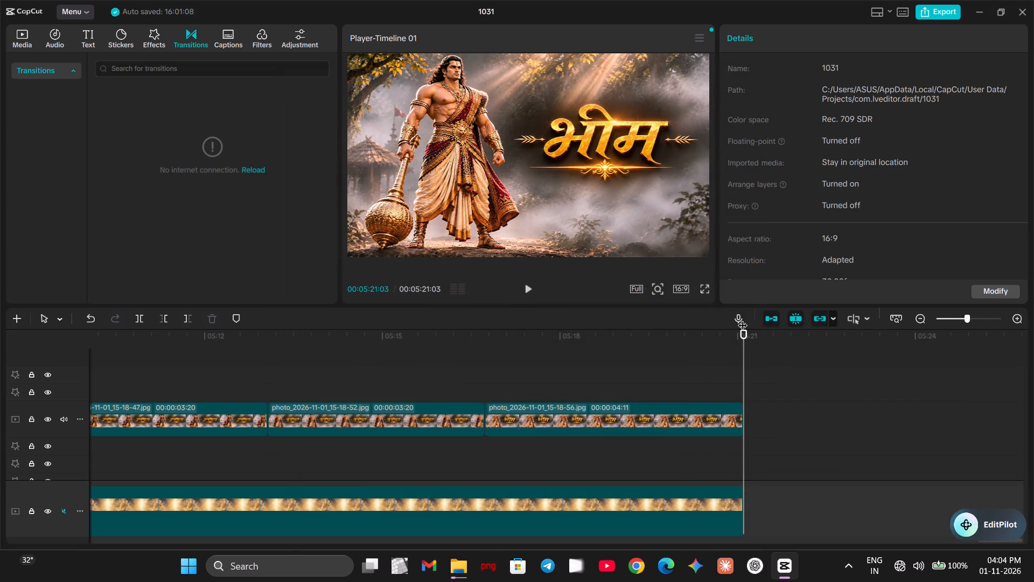
pyautogui.click(934, 13)
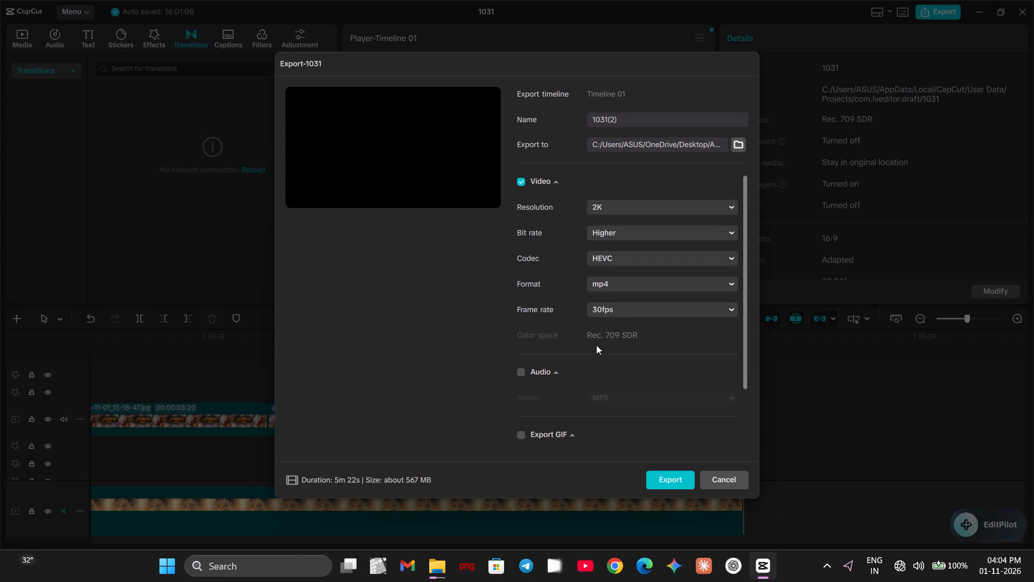
pyautogui.click(712, 479)
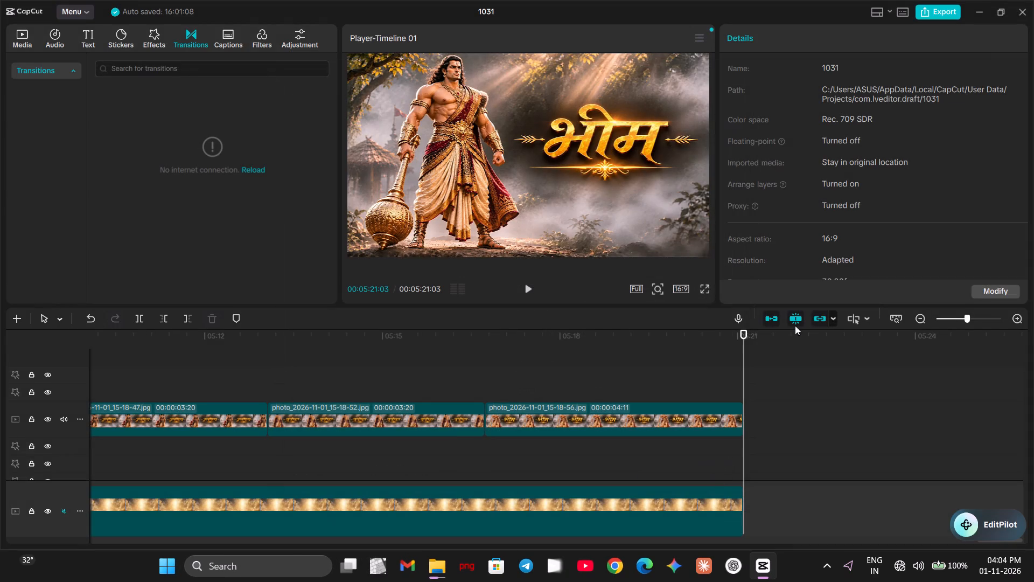
pyautogui.click(1022, 8)
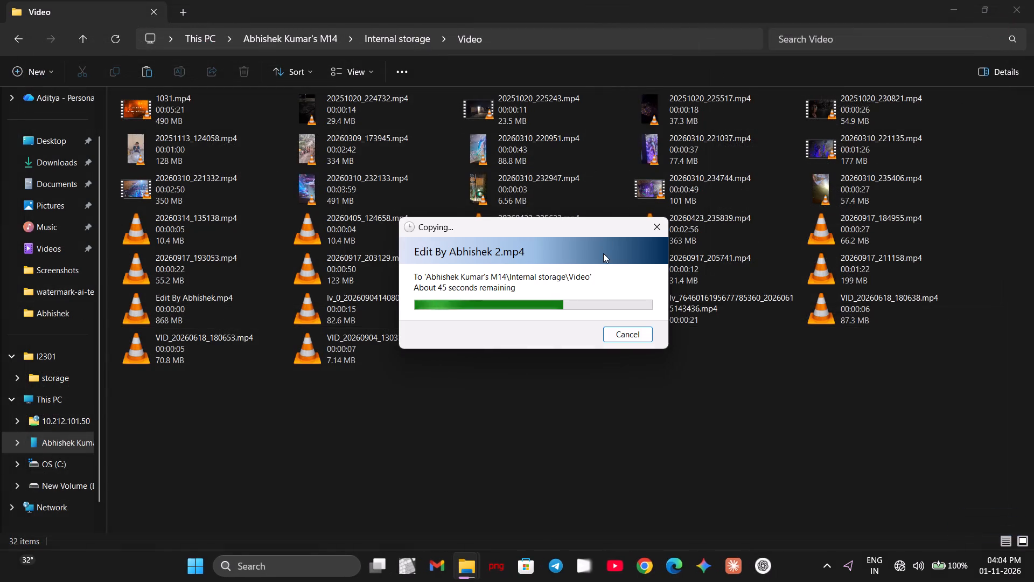
# Close the File Explorer window of the phone's Video folder once the video copy is done.
pyautogui.click(1014, 17)
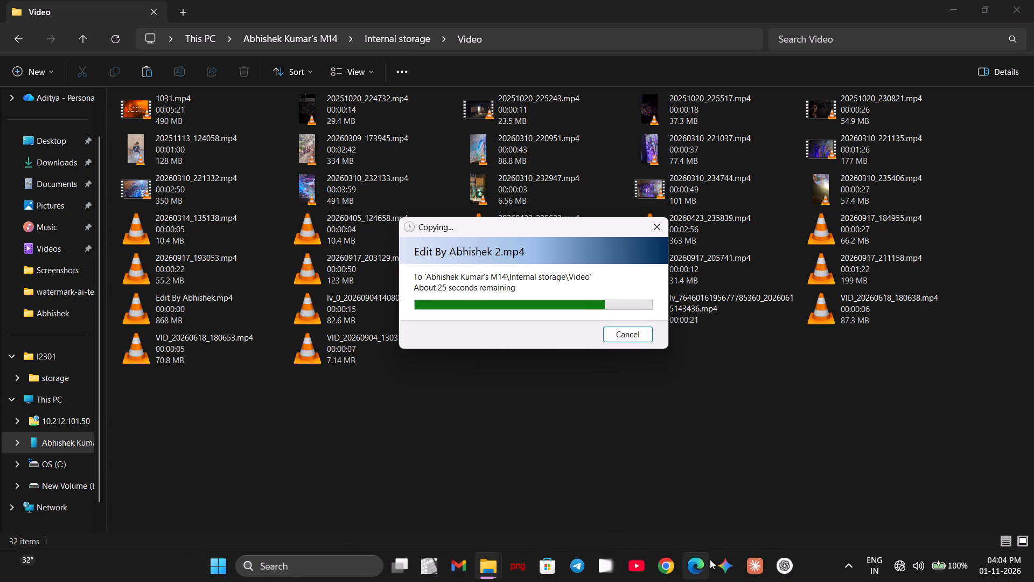
pyautogui.click(1033, 0)
pyautogui.click(1033, 0)
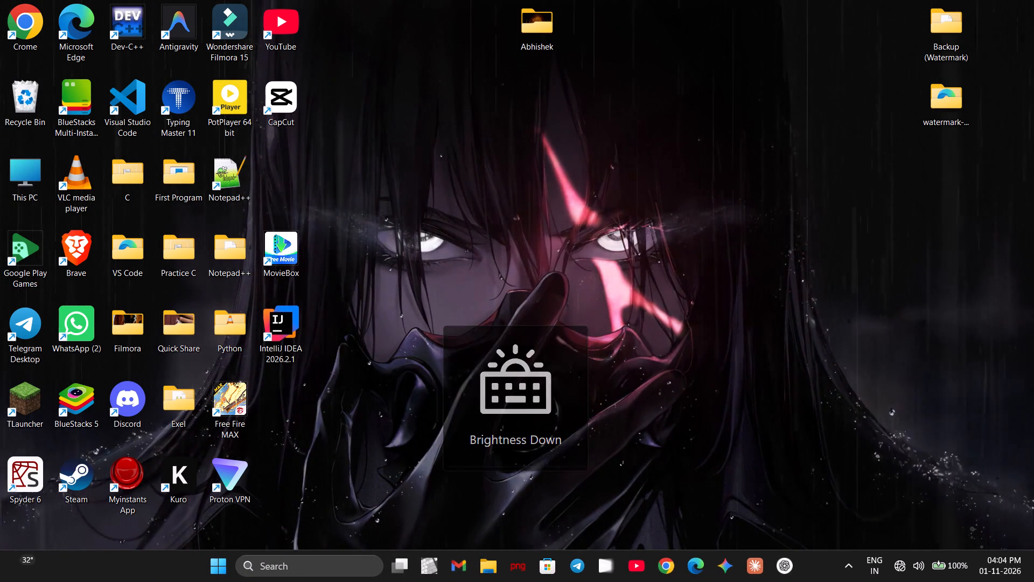
# Open the computer's power options and choose one to end the Windows session.
pyautogui.click(216, 572)
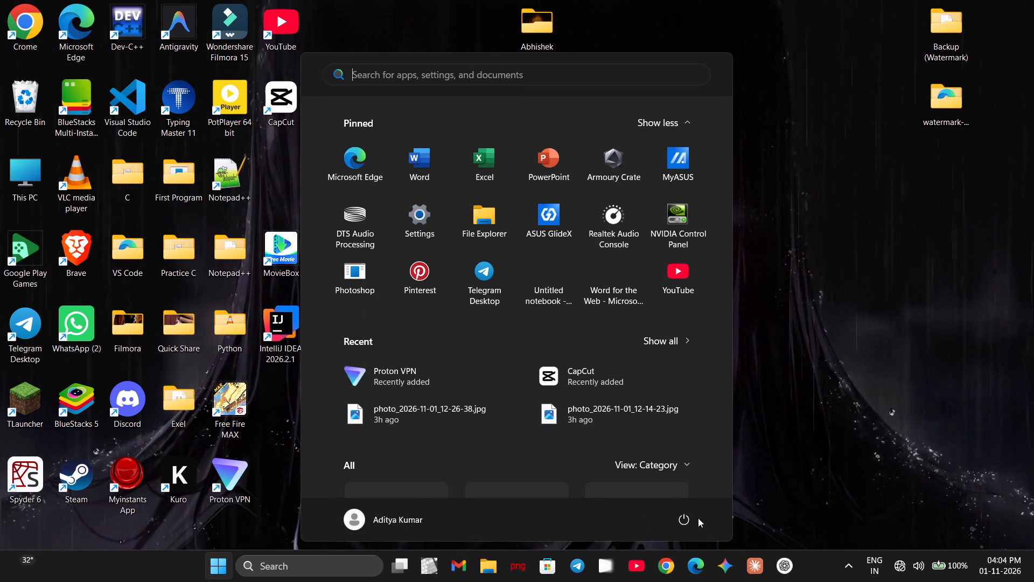
pyautogui.click(683, 516)
pyautogui.click(695, 477)
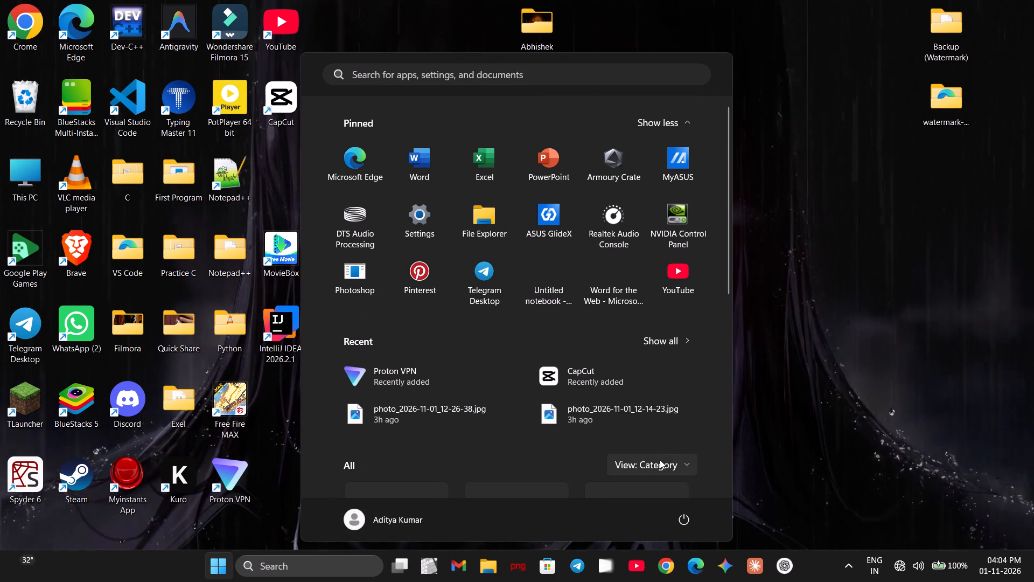